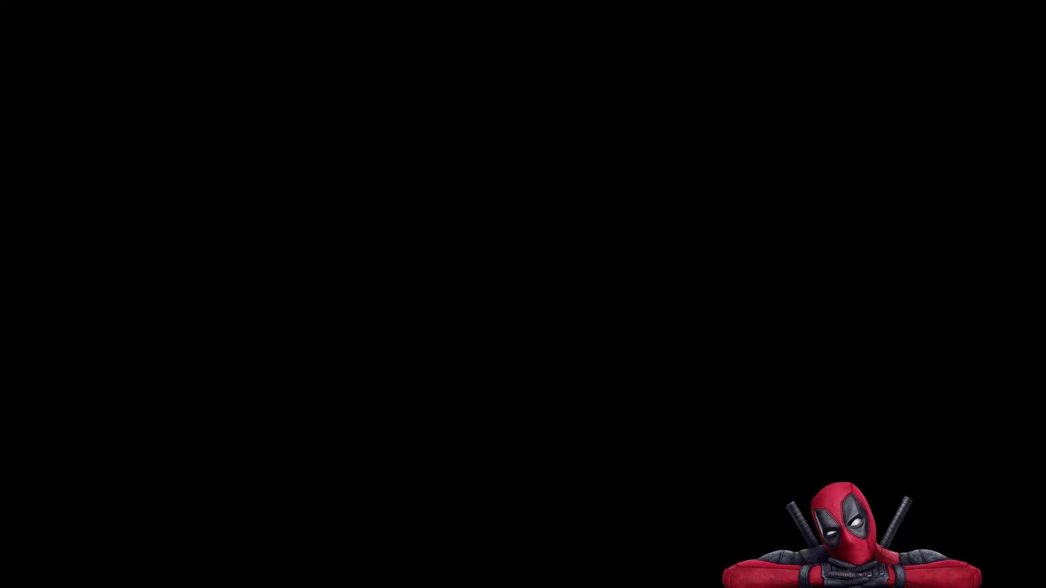
Launch the Google Chrome browser from the desktop.
left_click_drag(1025, 583, 1023, 587)
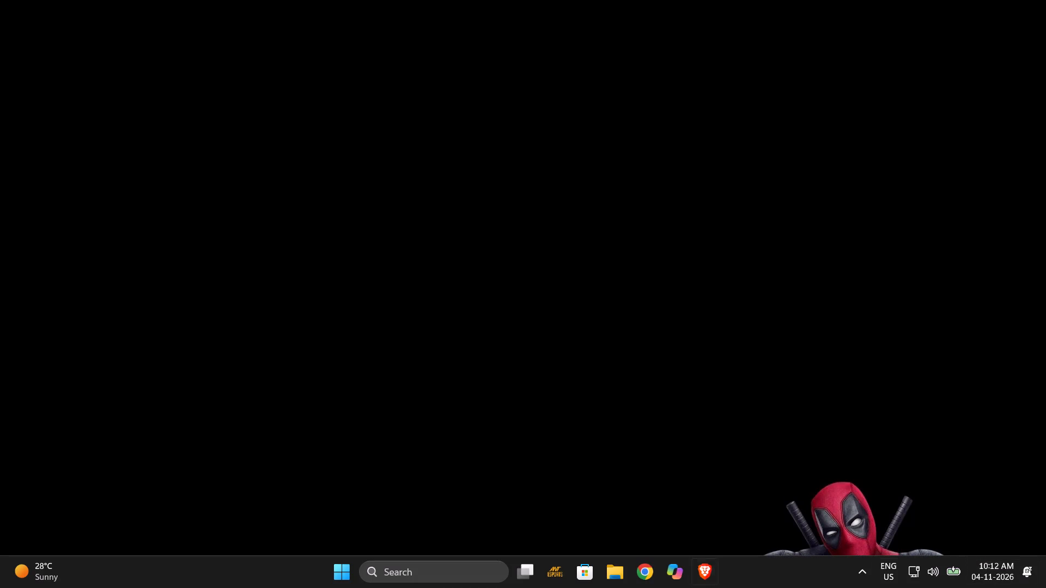
left_click(646, 567)
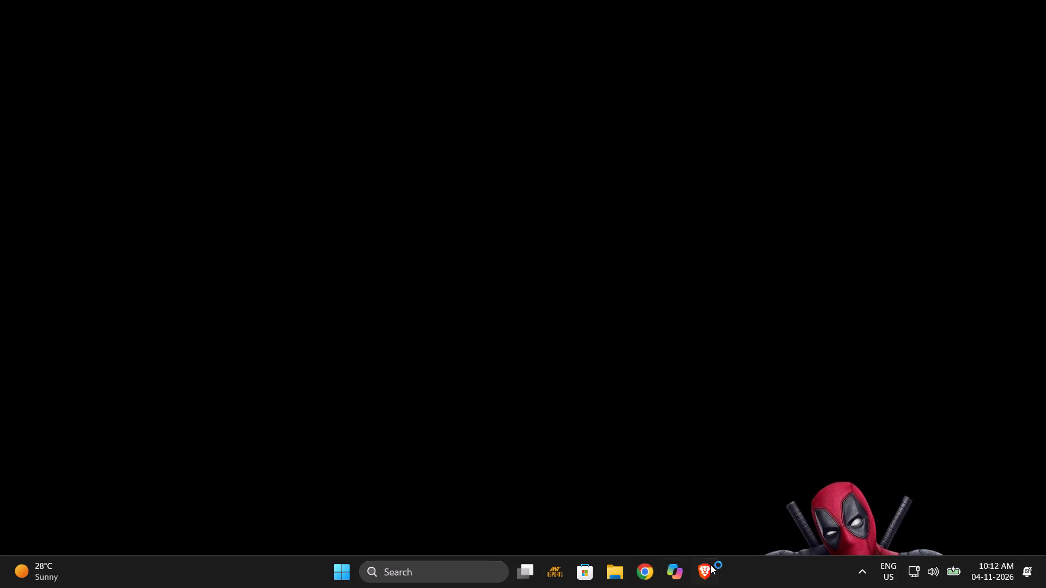
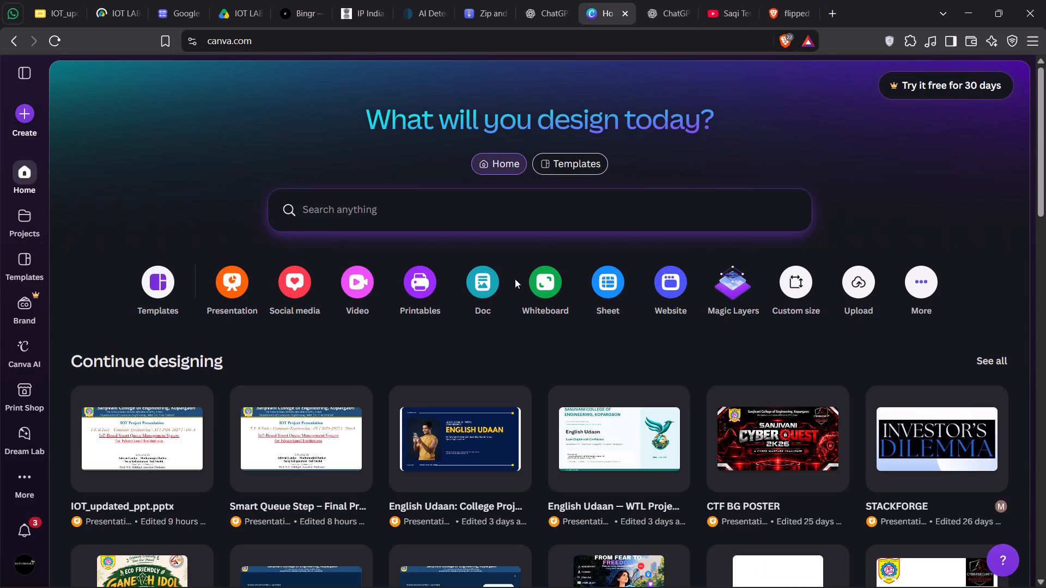
Open the recent design "Smart Queue Step – Final Project Presentation" in the editor and go to page 7.
left_click(300, 447)
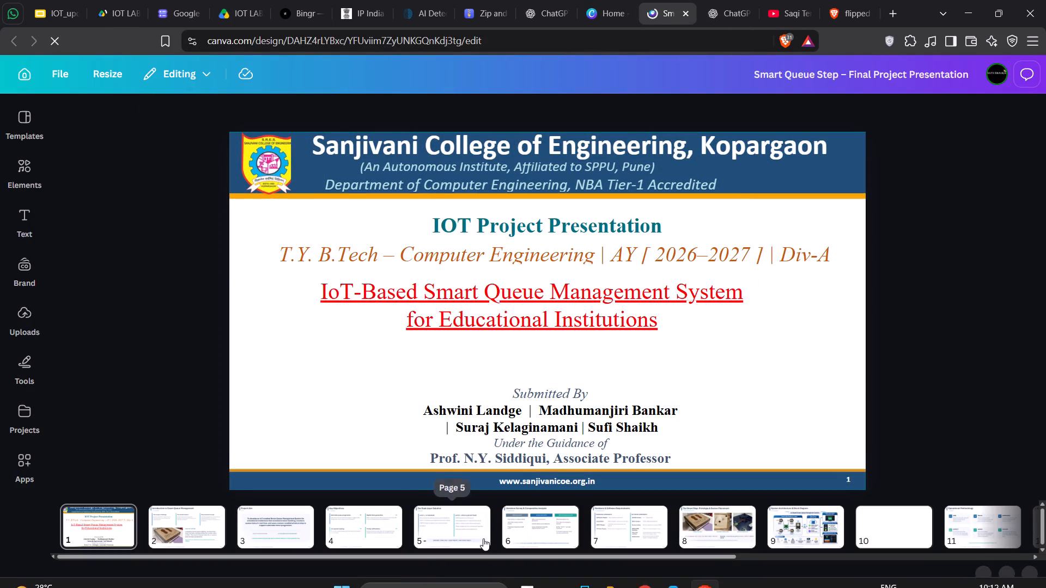
left_click(631, 531)
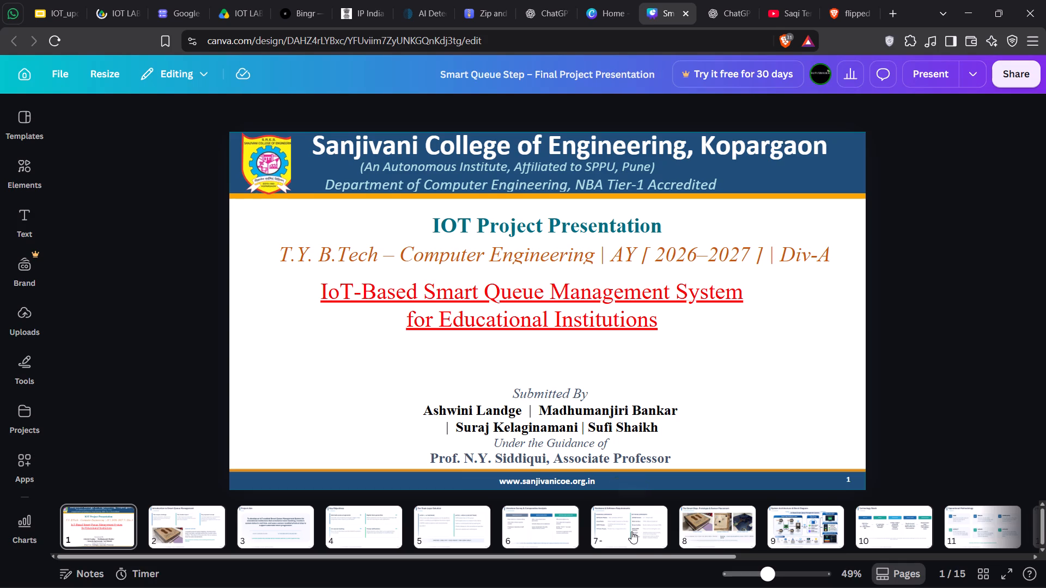
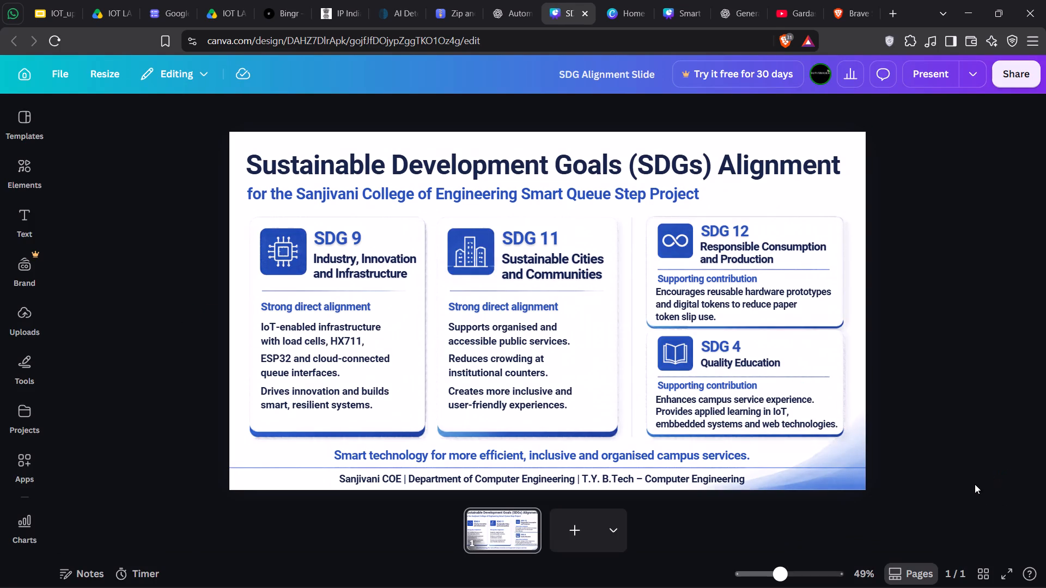
Delete the blue gradient graphic in the lower-right corner of the SDG slide.
left_click(829, 467)
left_click(854, 443)
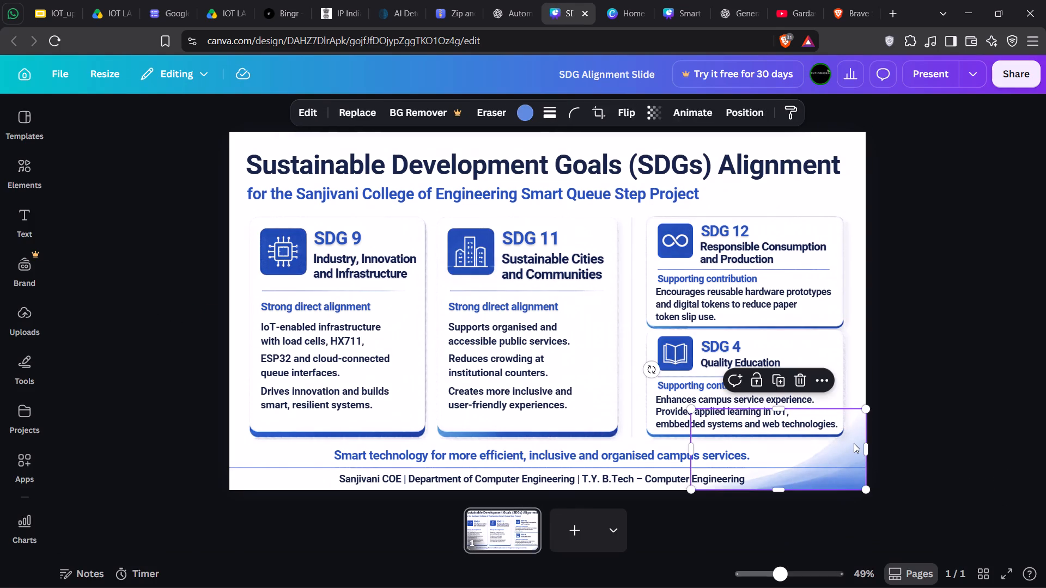
left_click(799, 384)
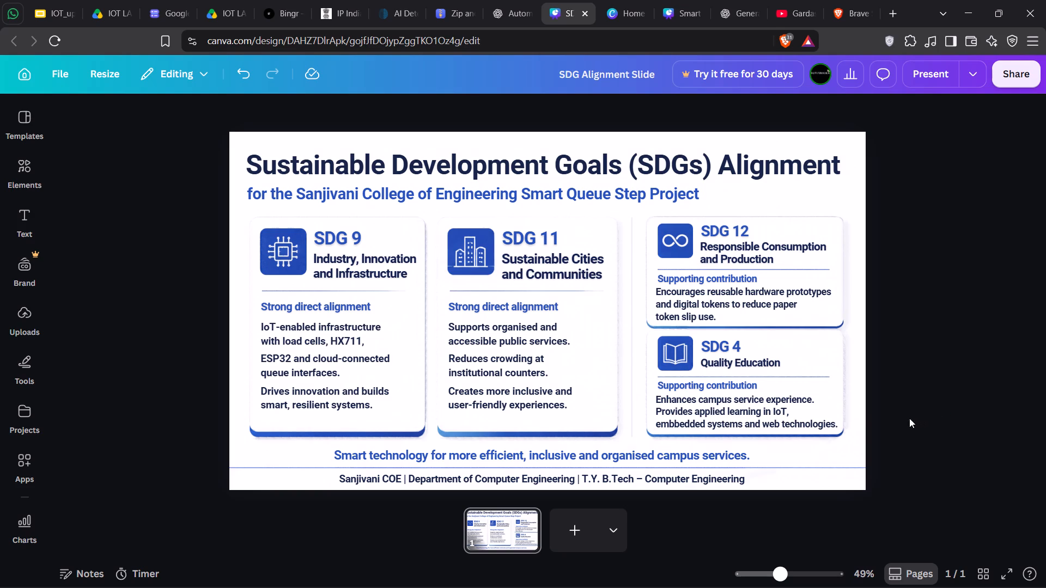
Copy the SDG page into the Smart Queue Step – Final Project Presentation, pasting it after a new blank page 15.
right_click(499, 519)
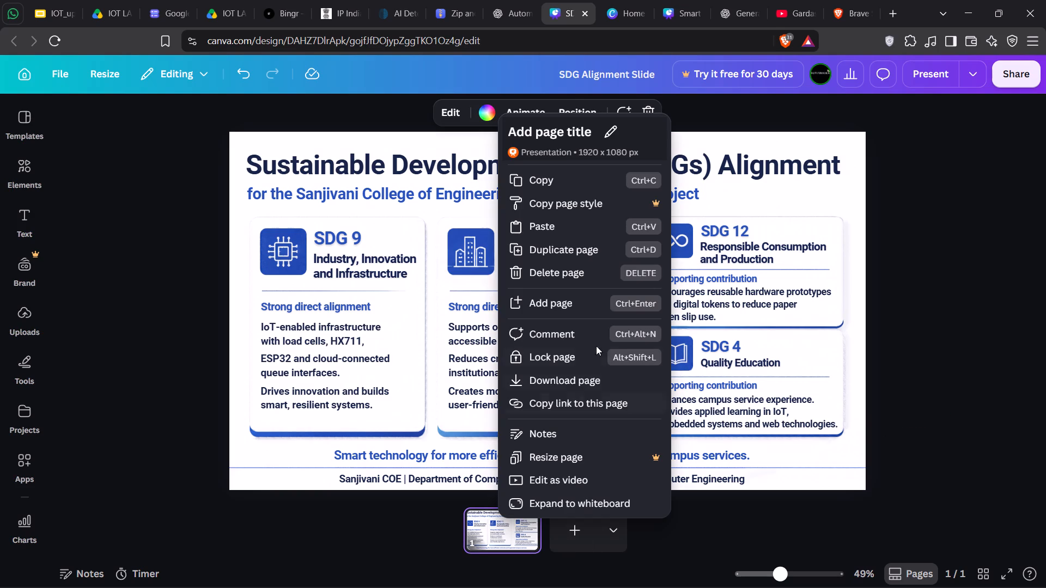
left_click(520, 178)
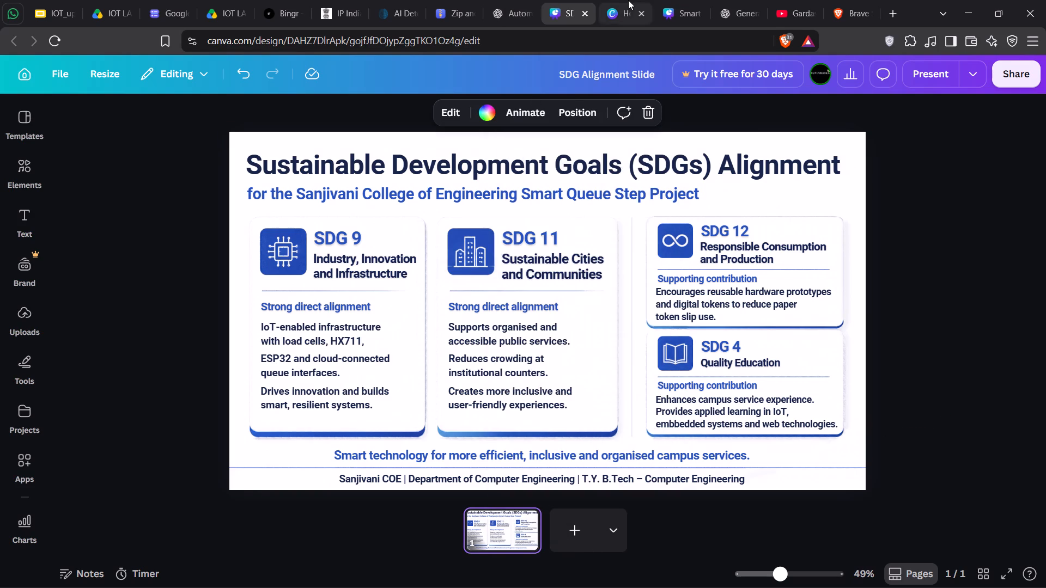
left_click(628, 0)
left_click(666, 3)
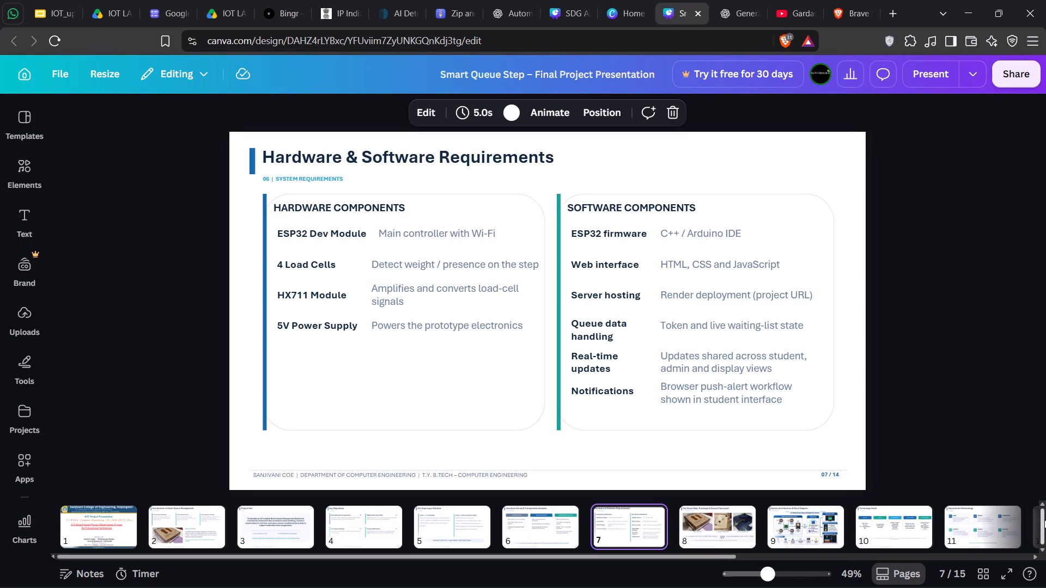
left_click(900, 557)
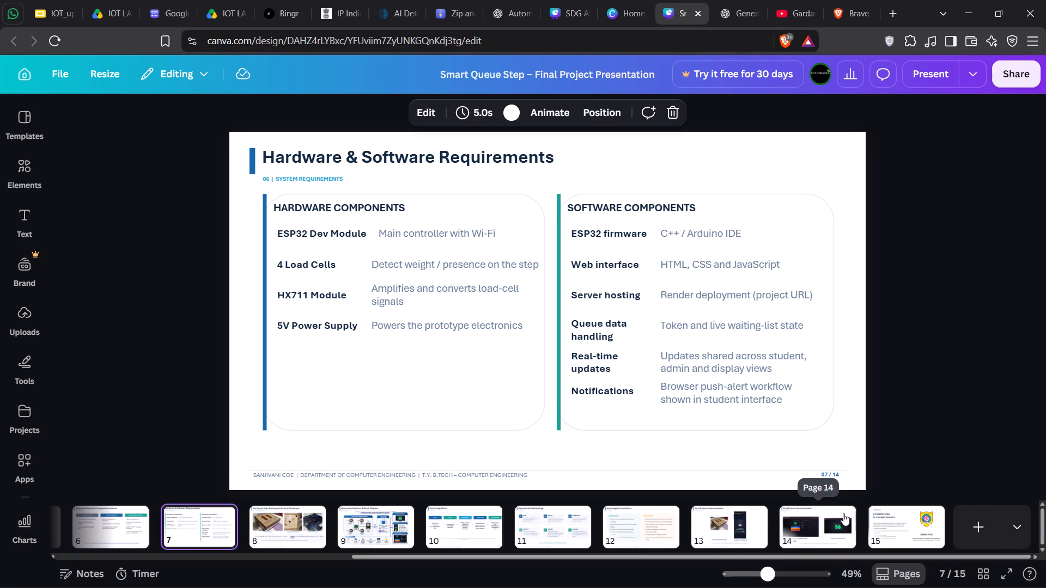
left_click(867, 517)
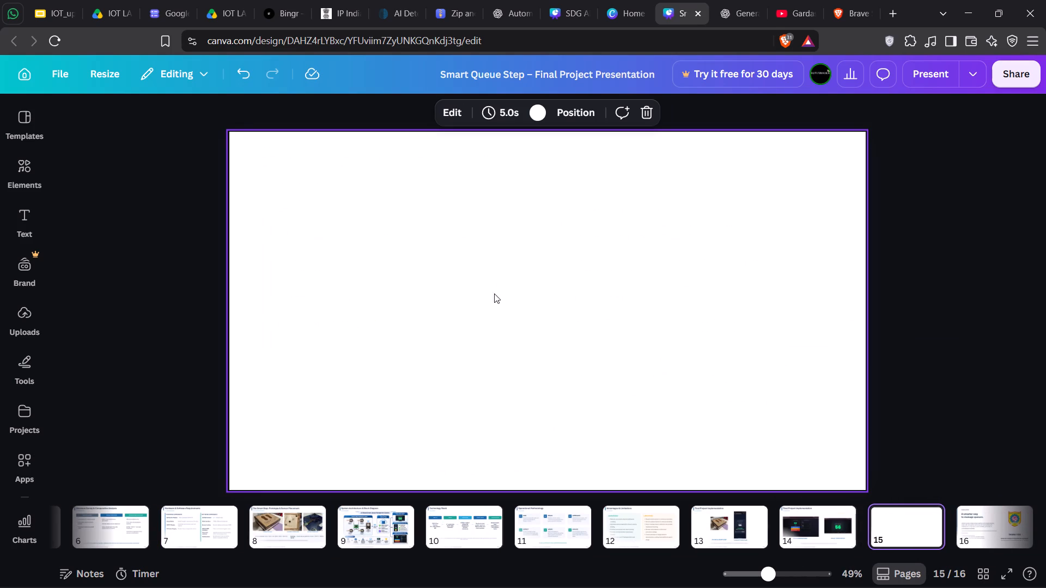
right_click(901, 526)
left_click(891, 531)
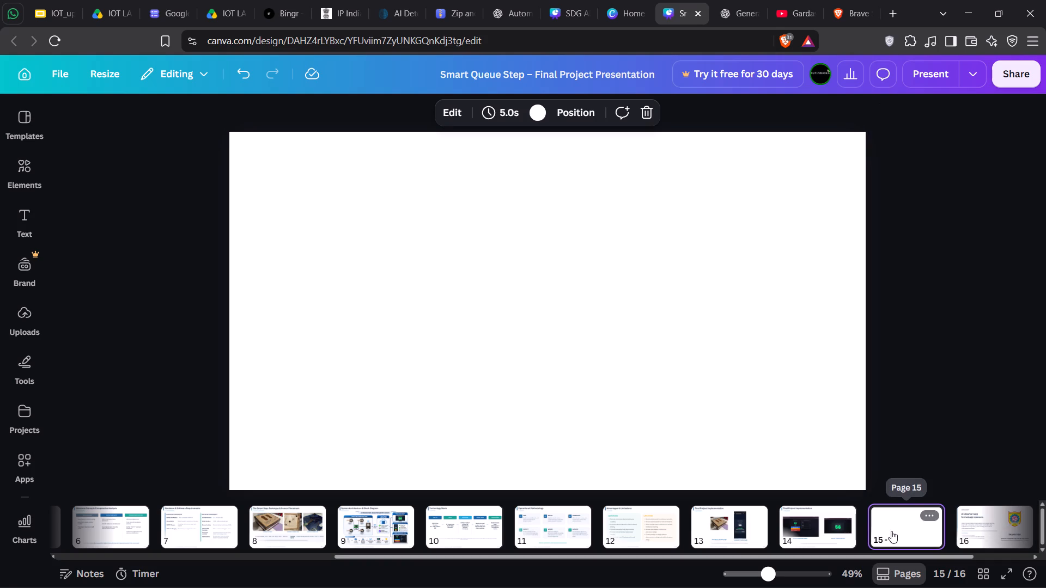
key("ctrl+v")
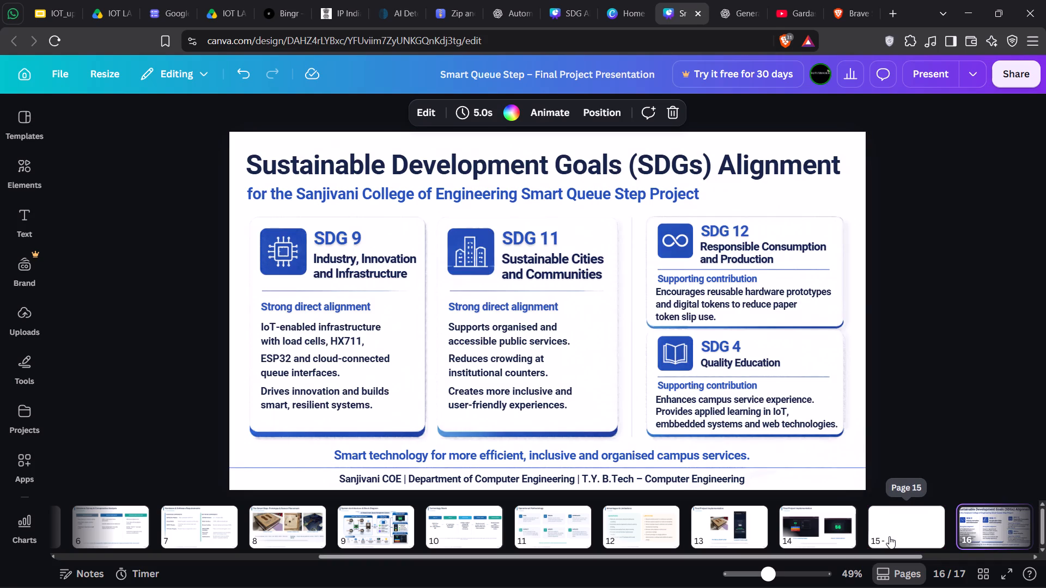
Delete the blank page 15 that precedes the pasted SDG slide.
left_click(933, 514)
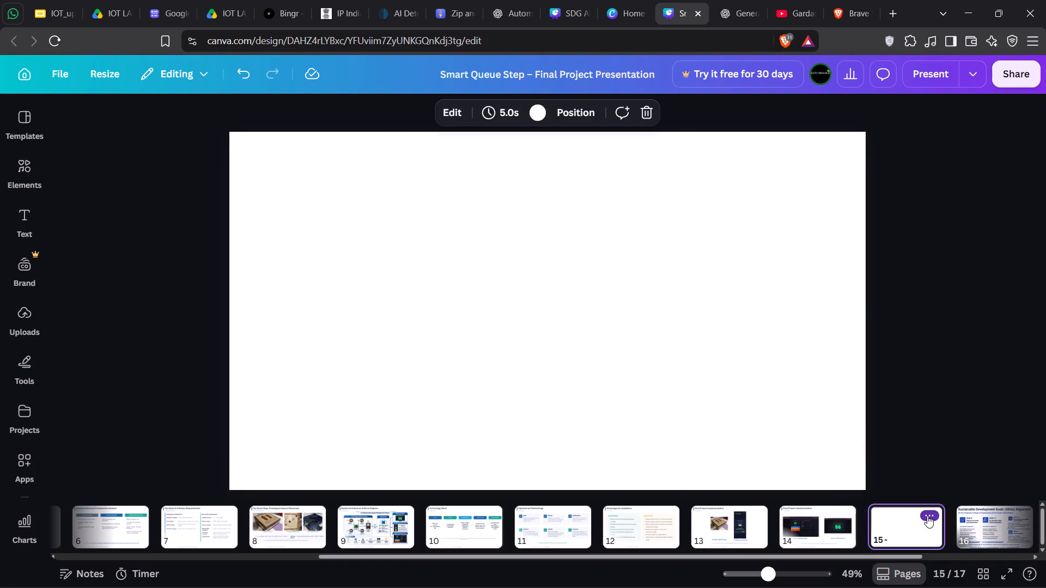
key("Delete")
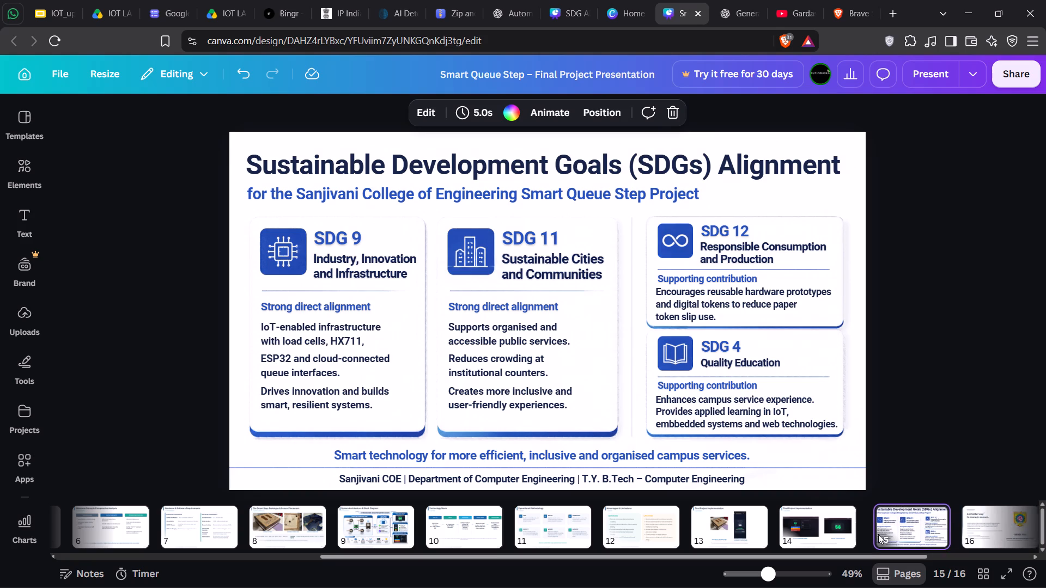
Move the SDG slide forward to page 13, directly after the Advantages & Limitations slide.
left_click_drag(899, 524, 780, 516)
left_click(903, 505)
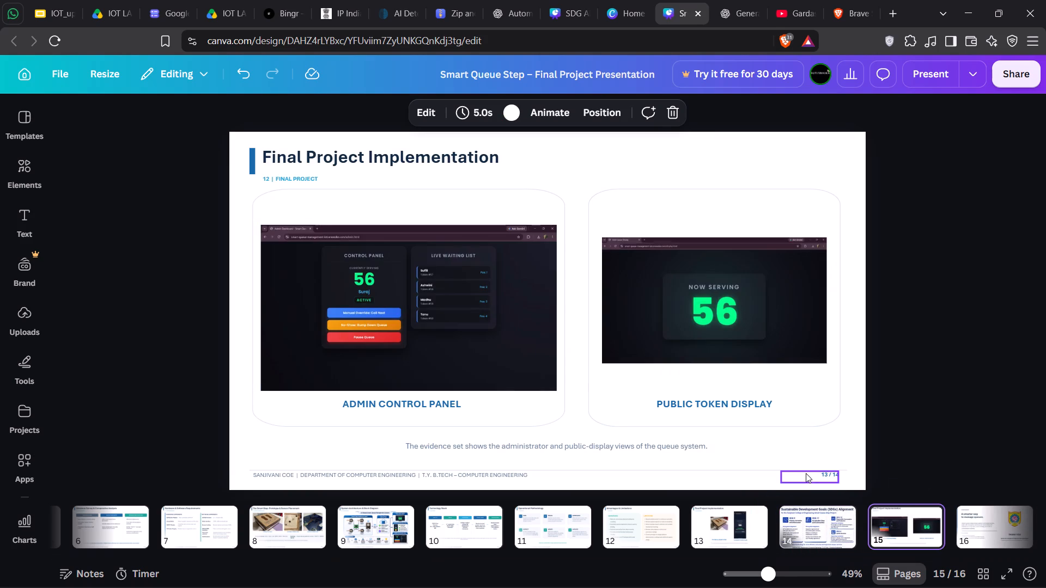
left_click_drag(808, 522, 689, 514)
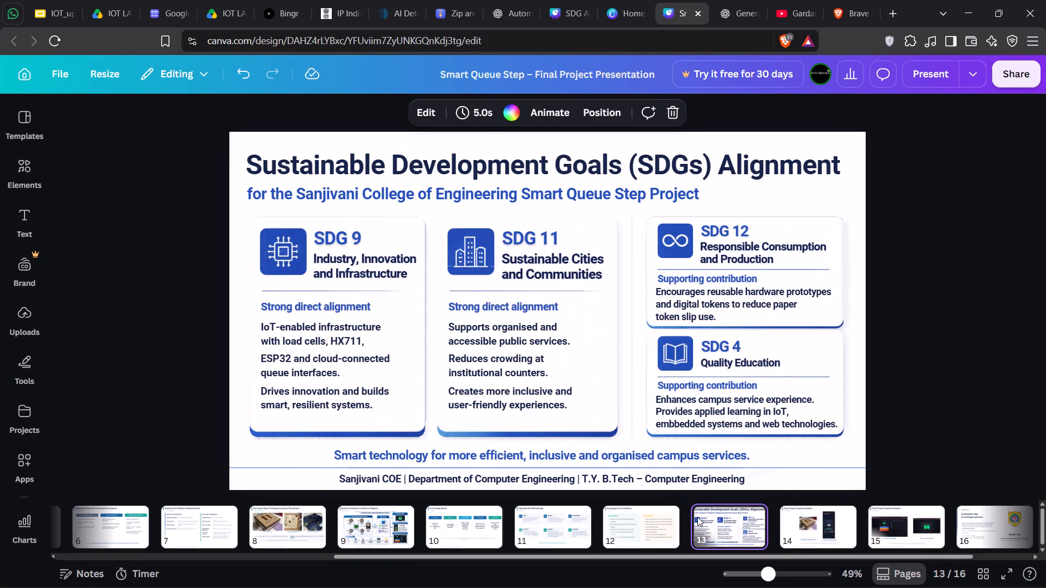
left_click(954, 384)
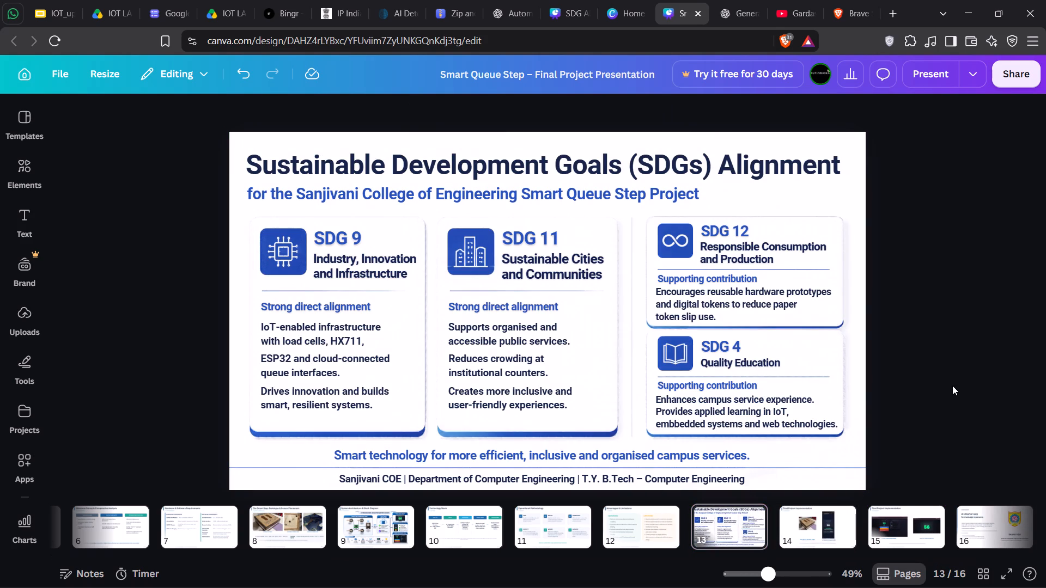
Compare the SDG slide with the preceding Advantages & Limitations and Operational Methodology slides.
left_click(653, 531)
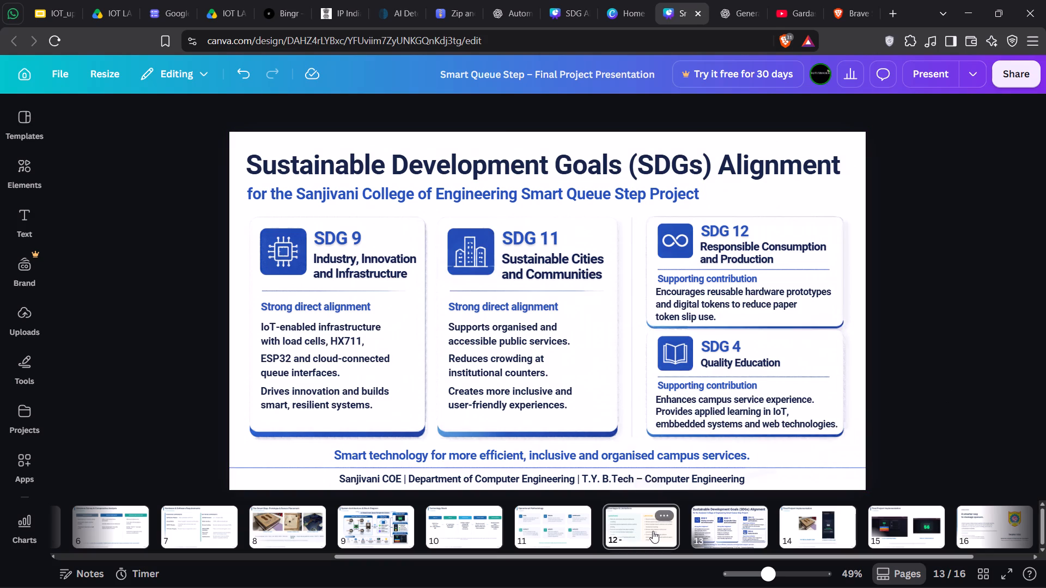
left_click(726, 525)
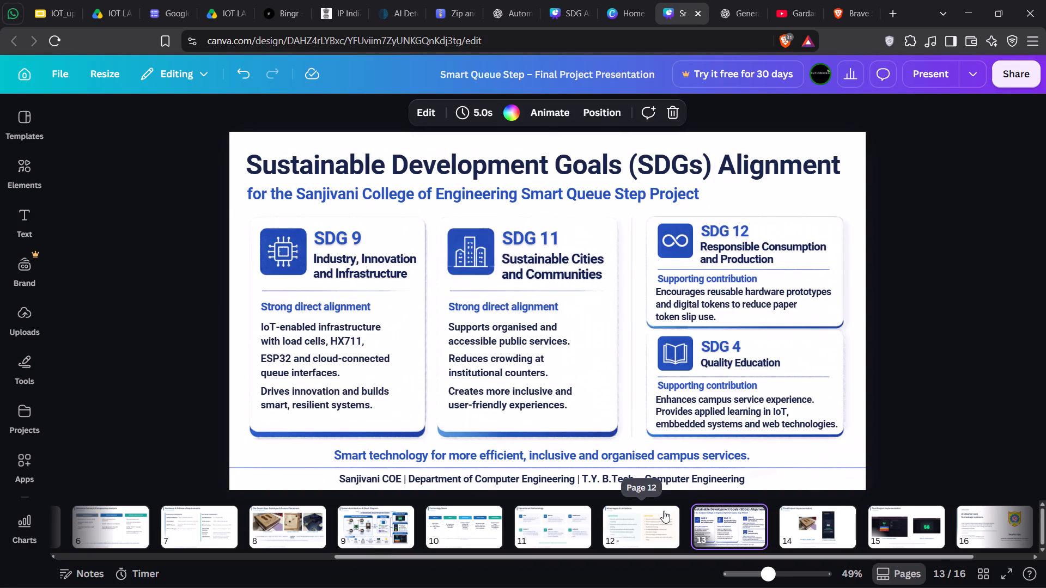
left_click(659, 535)
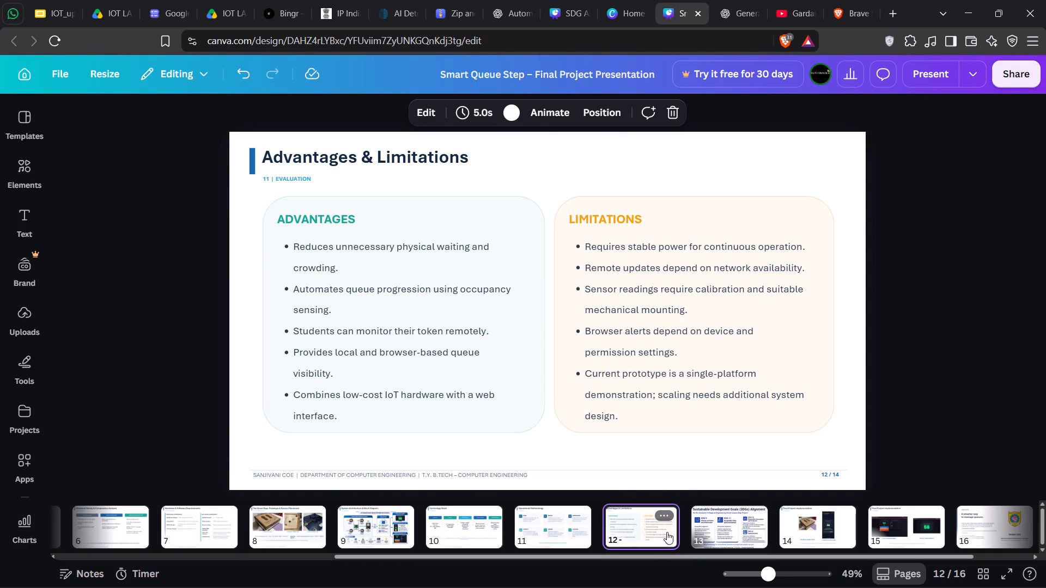
left_click(564, 530)
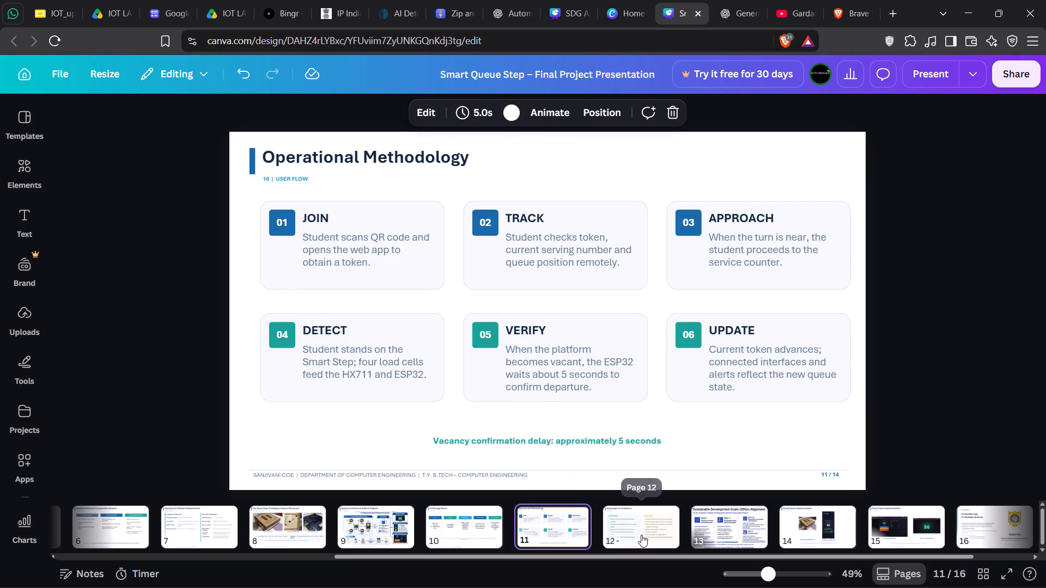
left_click(641, 535)
left_click(739, 531)
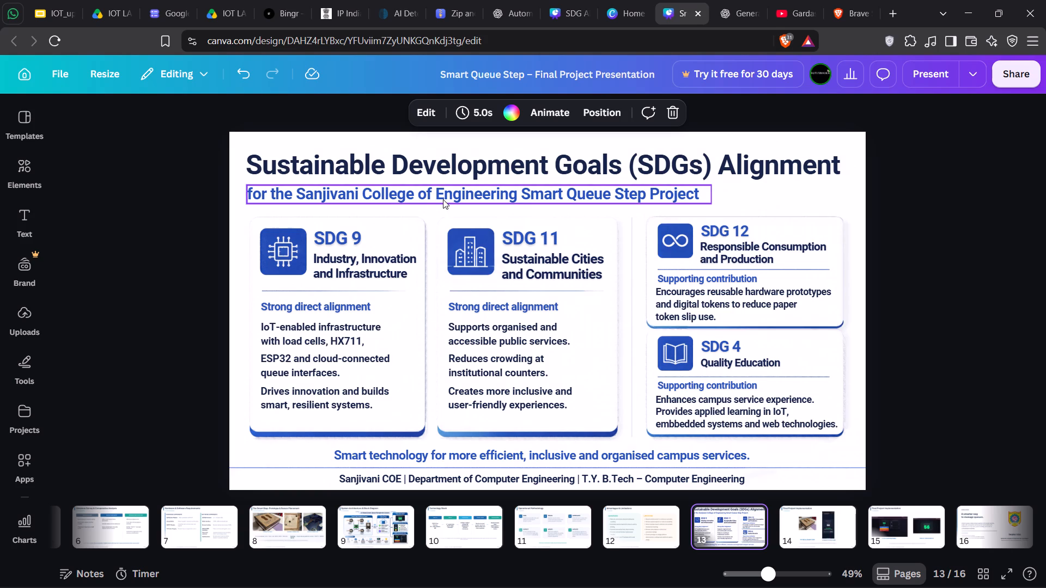
Remove "Sanjivani College of Engineering" from the SDG slide's subtitle.
left_click(504, 195)
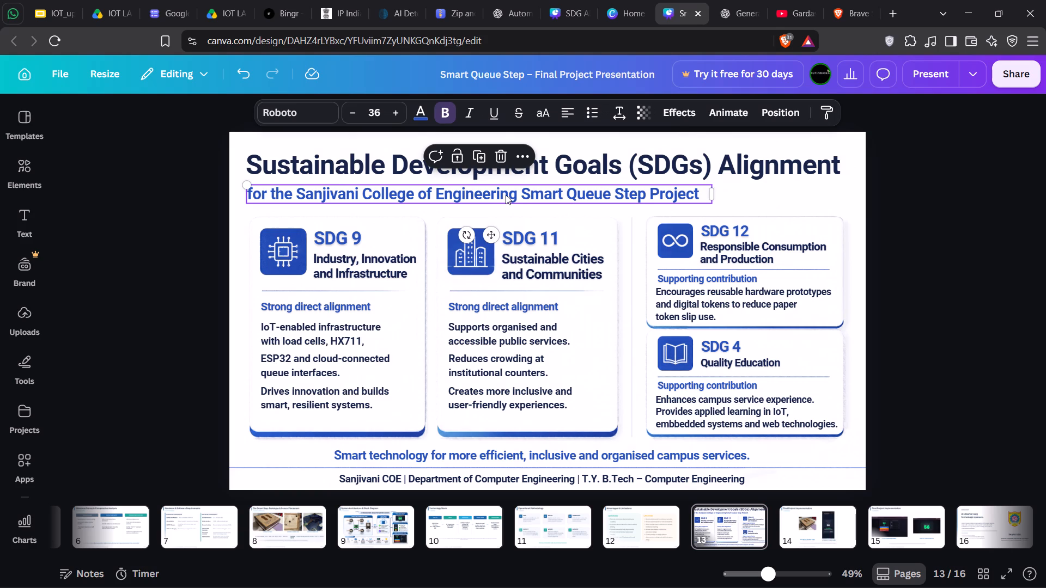
double_click(350, 185)
left_click(372, 194)
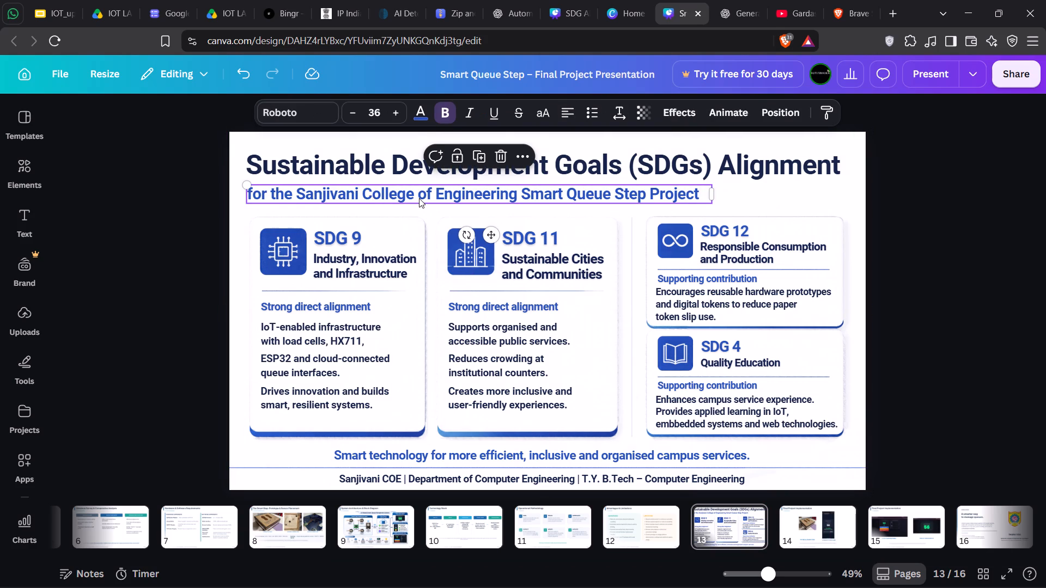
left_click(419, 198)
left_click(472, 195)
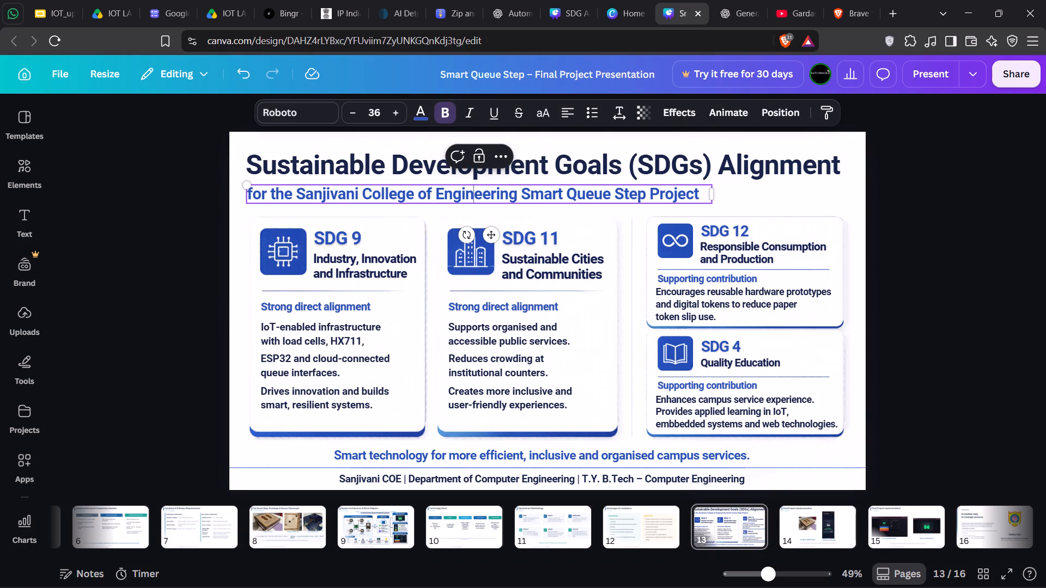
left_click(515, 198)
key("BackSpace")
key("BackSpace")
key("BackSpace")
key("BackSpace")
key("BackSpace")
key("BackSpace")
key("BackSpace")
key("BackSpace")
key("BackSpace")
key("BackSpace")
key("BackSpace")
key("BackSpace")
key("BackSpace")
key("BackSpace")
key("BackSpace")
key("BackSpace")
key("BackSpace")
key("BackSpace")
key("BackSpace")
key("BackSpace")
key("BackSpace")
key("BackSpace")
key("BackSpace")
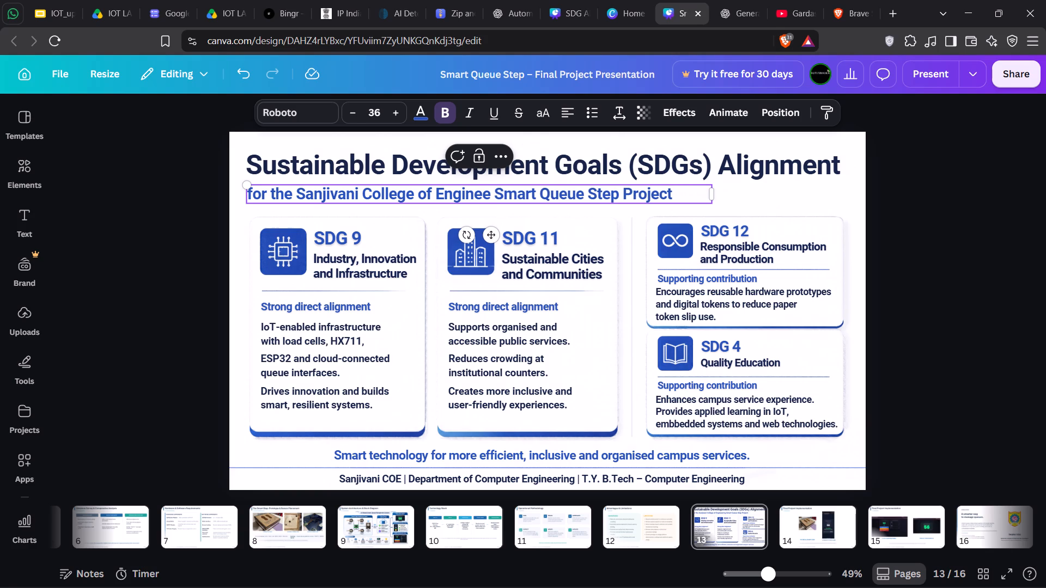
key("BackSpace")
key("BackSpace")
key("BackSpace")
key("BackSpace")
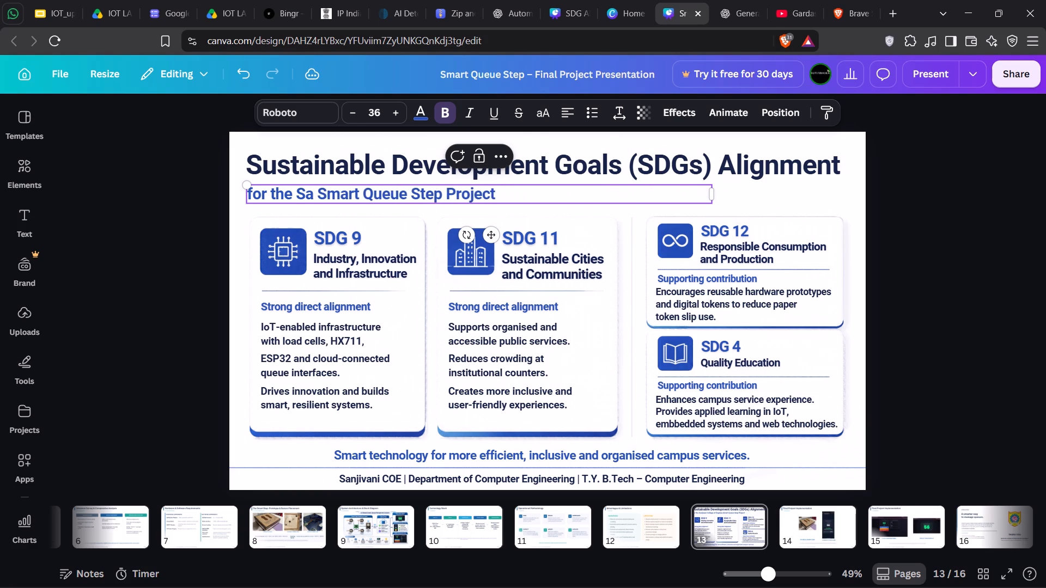
key("BackSpace")
key("BackSpace")
key("BackSpace")
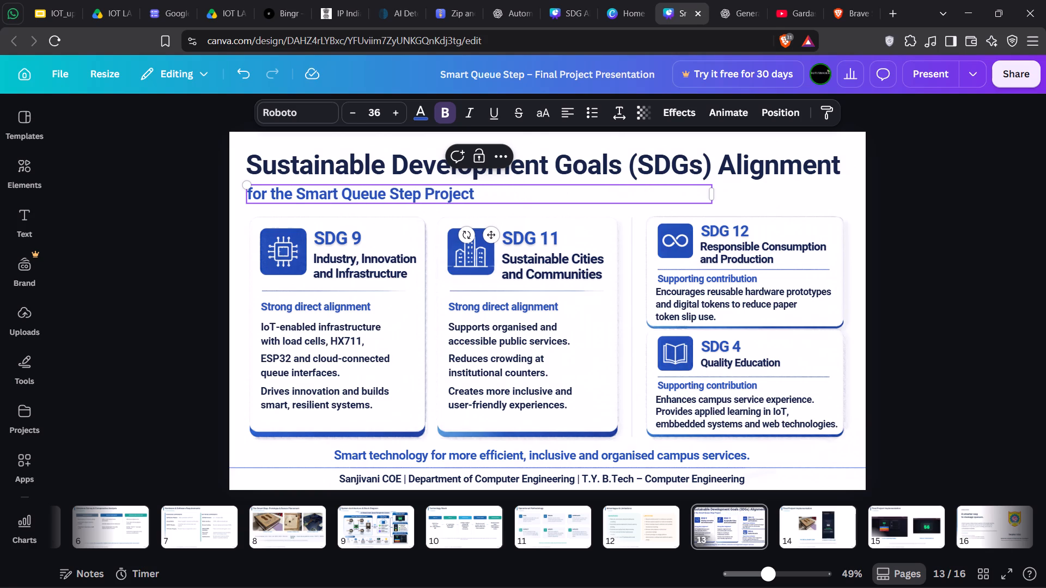
Replace "Step Project" with "Management System" in the SDG slide's subtitle, so it reads "for the Smart Queue Management System".
key("Right")
key("Right")
key("Right")
key("Right")
key("Right")
key("Right")
key("Right")
key("Right")
key("Right")
key("Right")
key("Right")
key("Right")
key("Right")
key("Right")
key("Right")
key("Right")
key("Right")
key("Right")
key("Right")
key("Right")
key("Right")
key("Right")
key("Right")
key("Right")
key("Right")
key("BackSpace")
key("BackSpace")
key("BackSpace")
key("BackSpace")
key("BackSpace")
key("BackSpace")
key("BackSpace")
key("BackSpace")
key("BackSpace")
key("BackSpace")
key("BackSpace")
key("BackSpace")
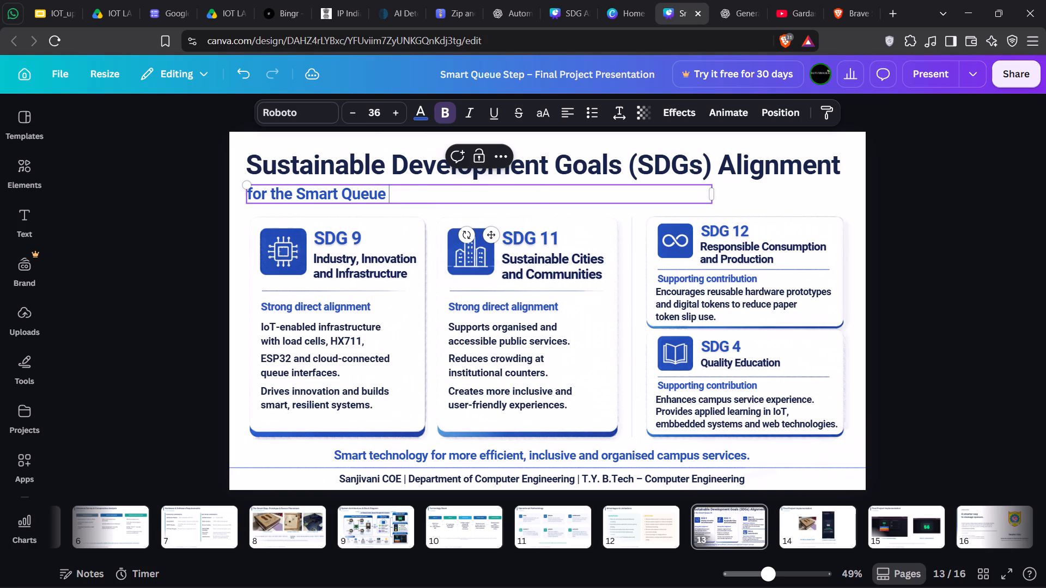
type("Management Sys")
key("y")
key("BackSpace")
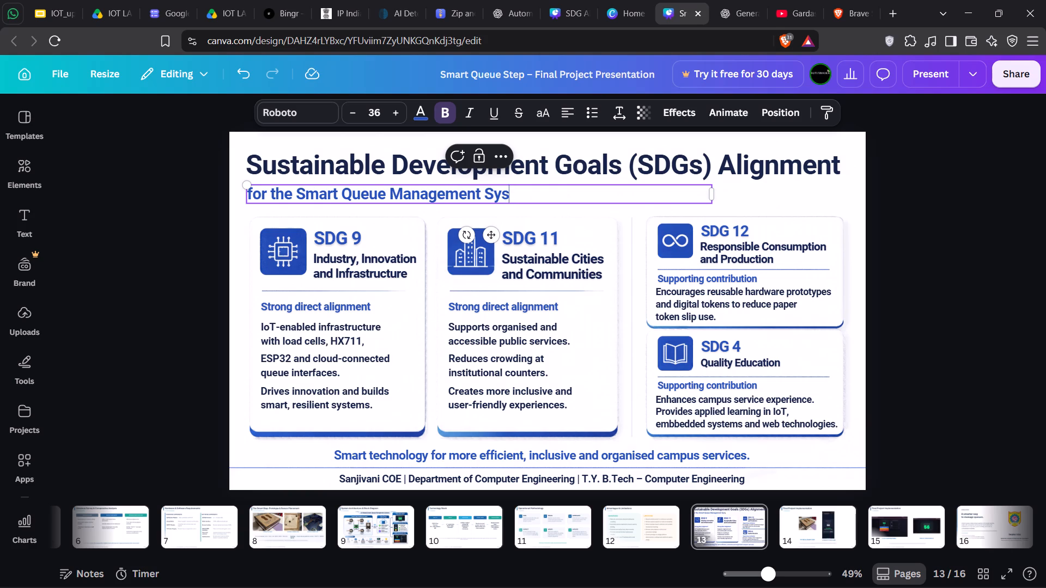
type("tem")
left_click(782, 194)
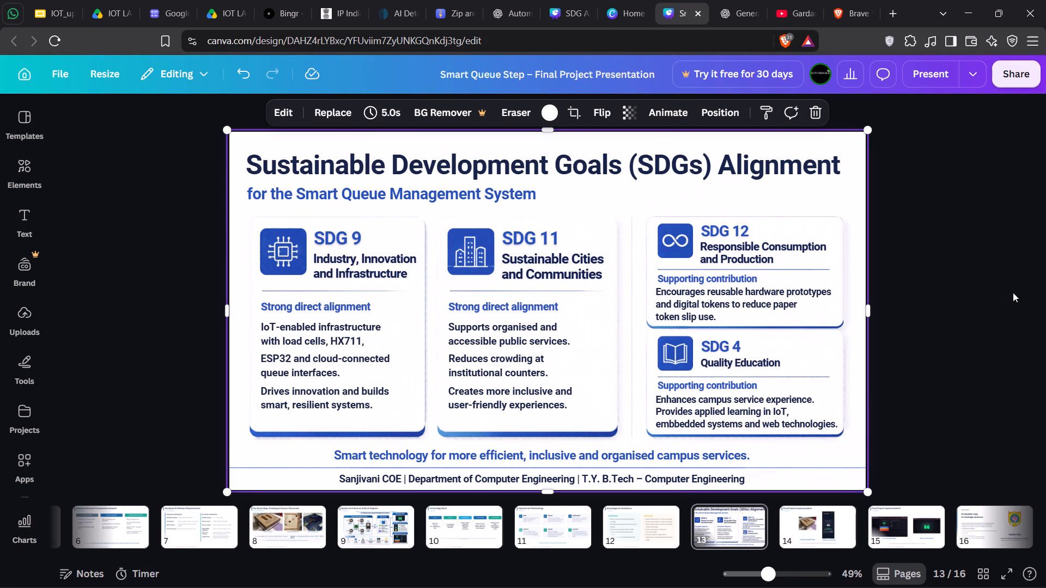
Copy the whole footer of the Advantages & Limitations slide: divider line, department text and page number.
left_click(619, 519)
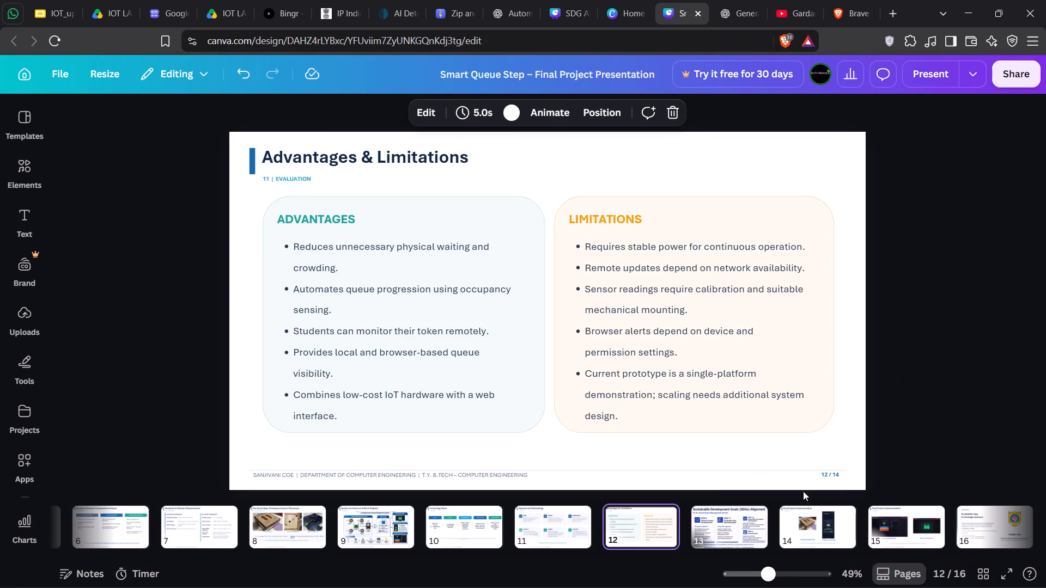
left_click(710, 518)
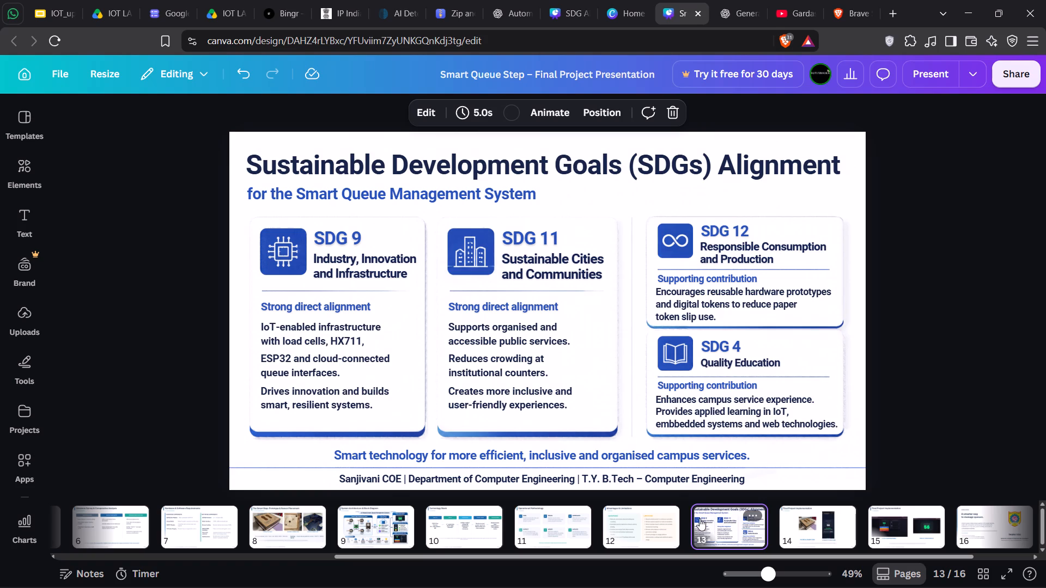
left_click(651, 524)
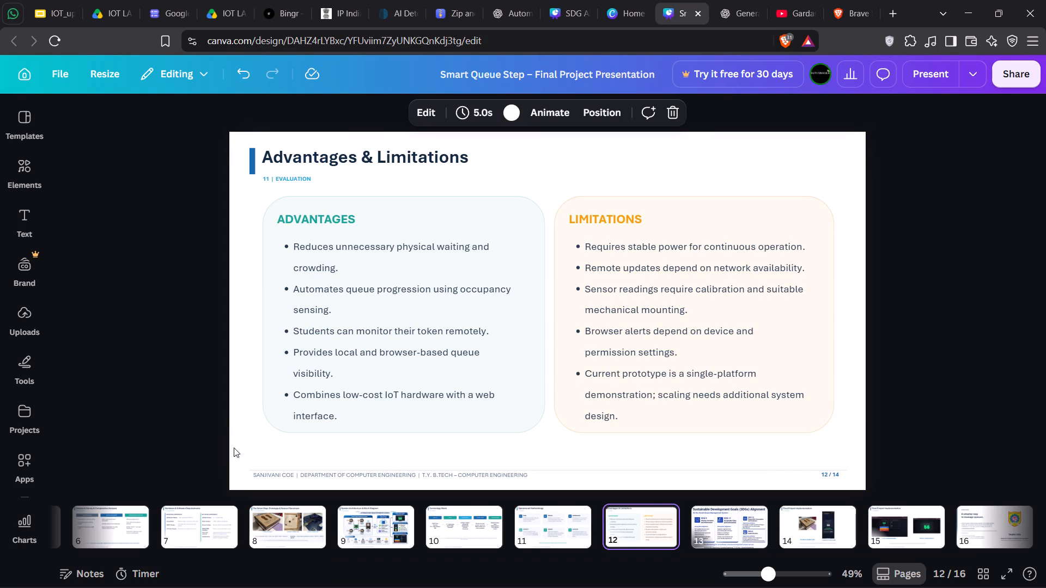
left_click_drag(244, 451, 808, 442)
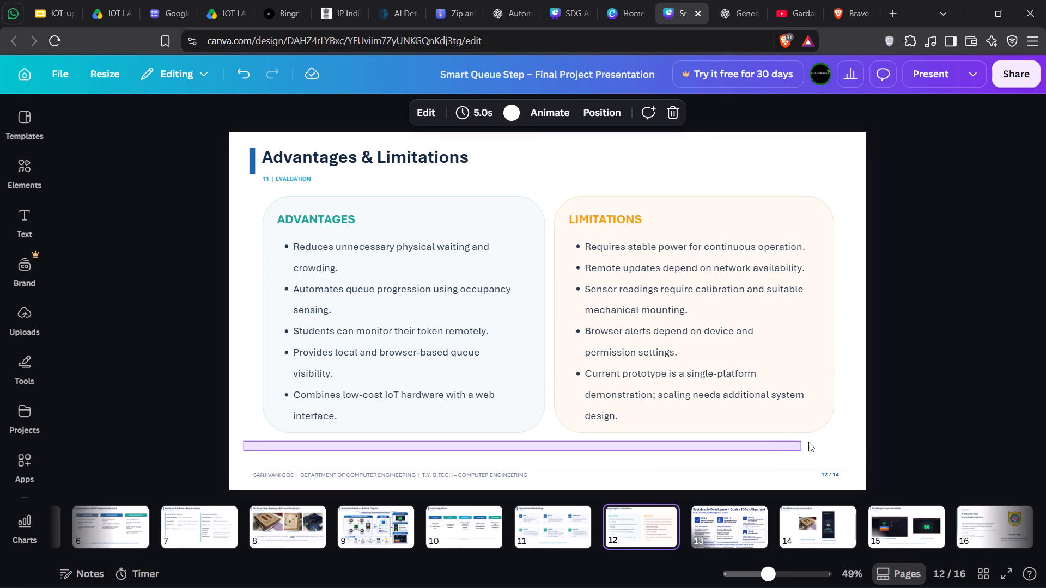
left_click_drag(808, 442, 846, 475)
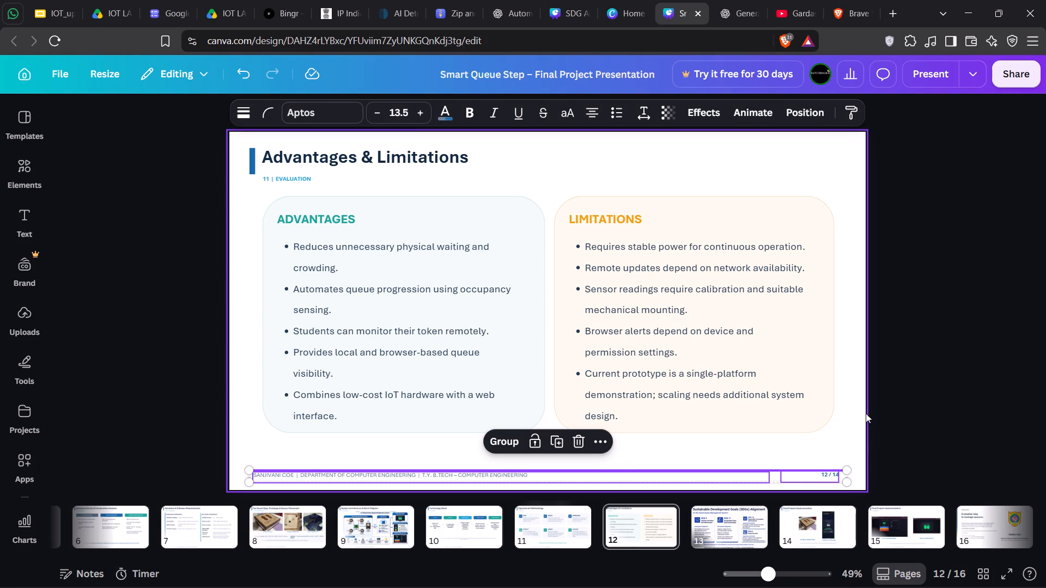
key("ctrl+c")
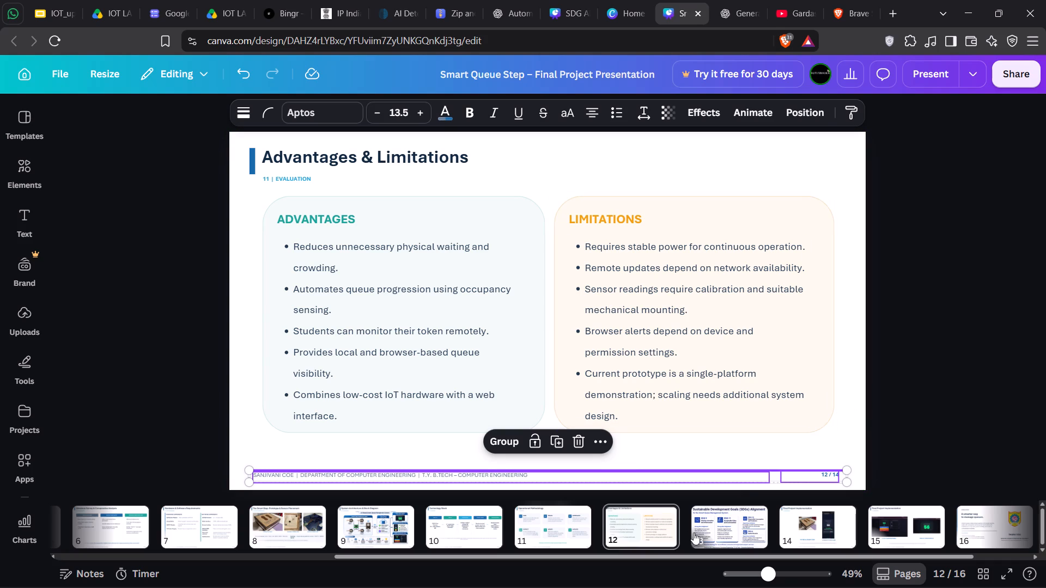
Delete the SDG slide's original footer text and the blue divider line above it.
left_click(719, 529)
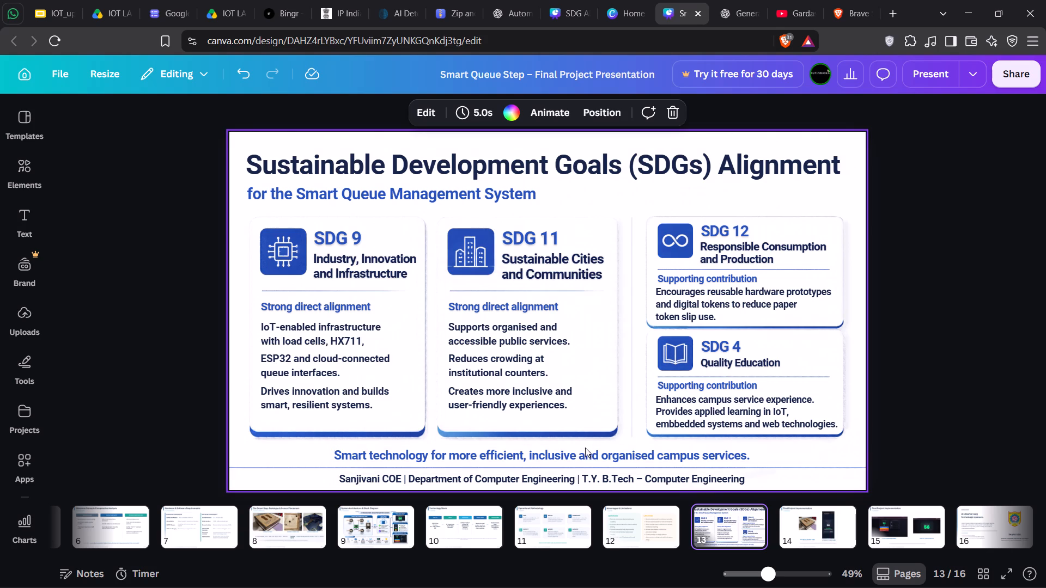
left_click(543, 483)
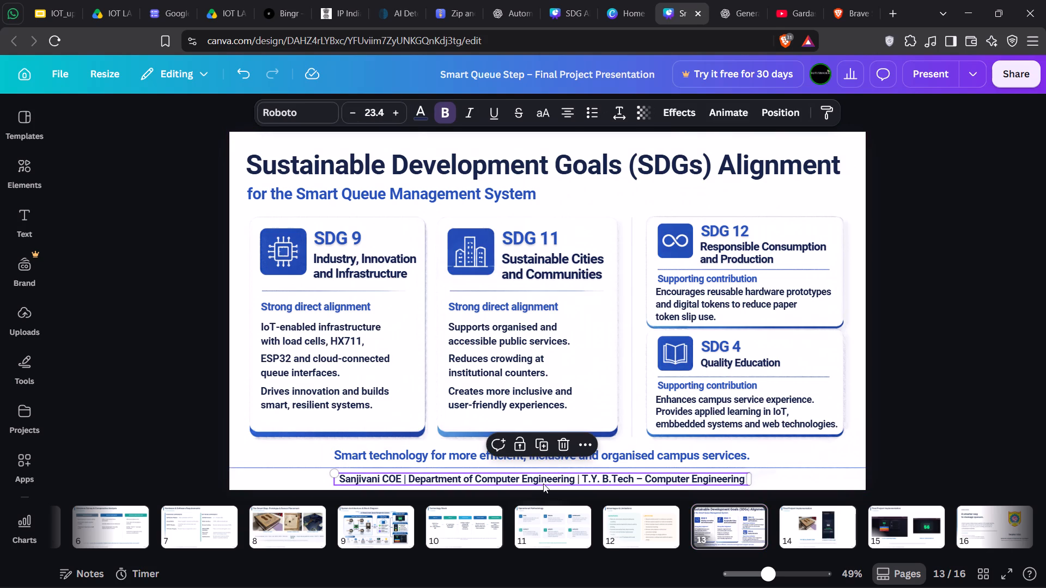
key("BackSpace")
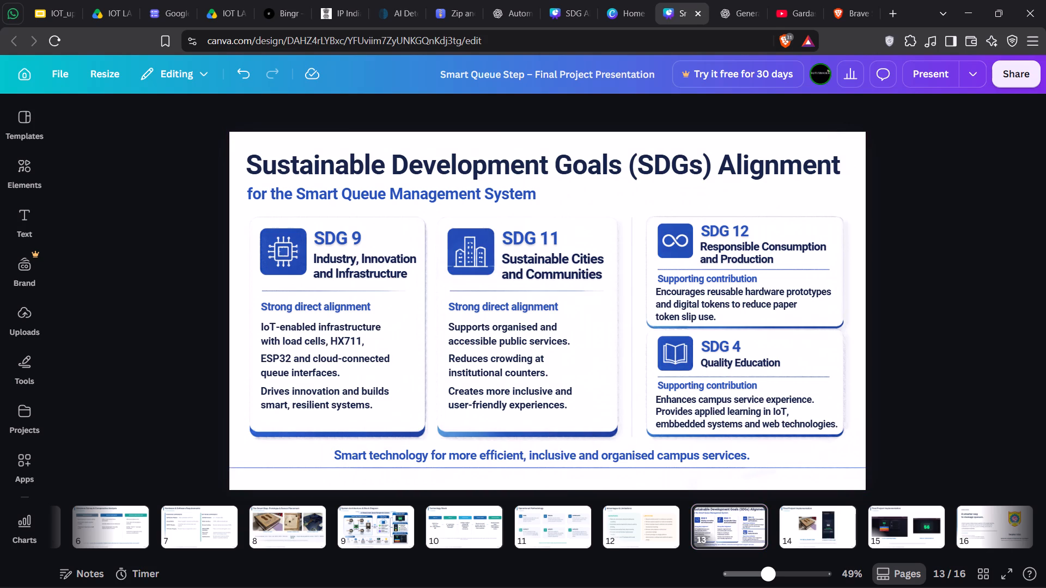
scroll(542, 0, "up", 2)
left_click(287, 463)
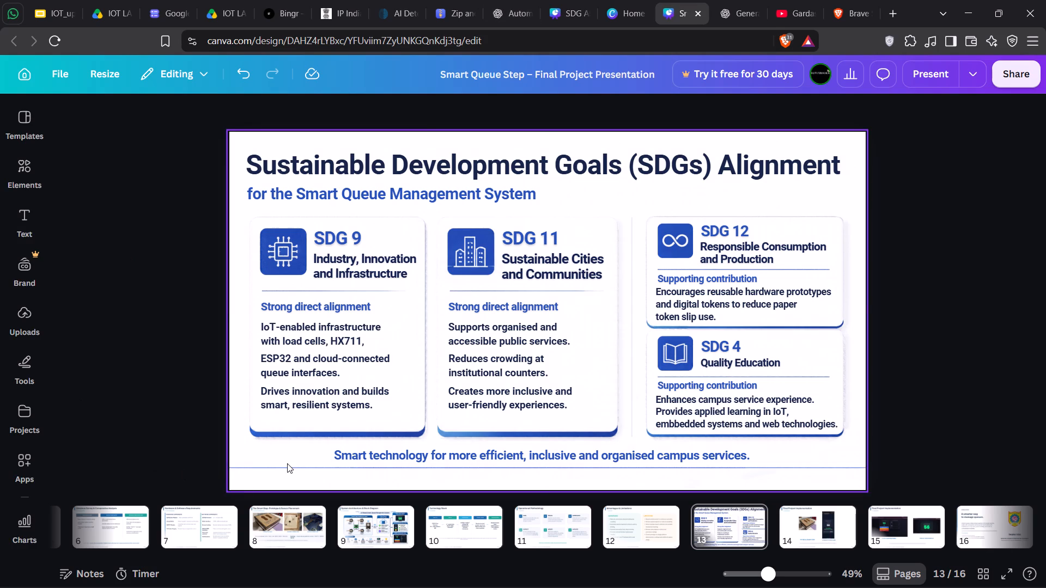
left_click(289, 467)
key("BackSpace")
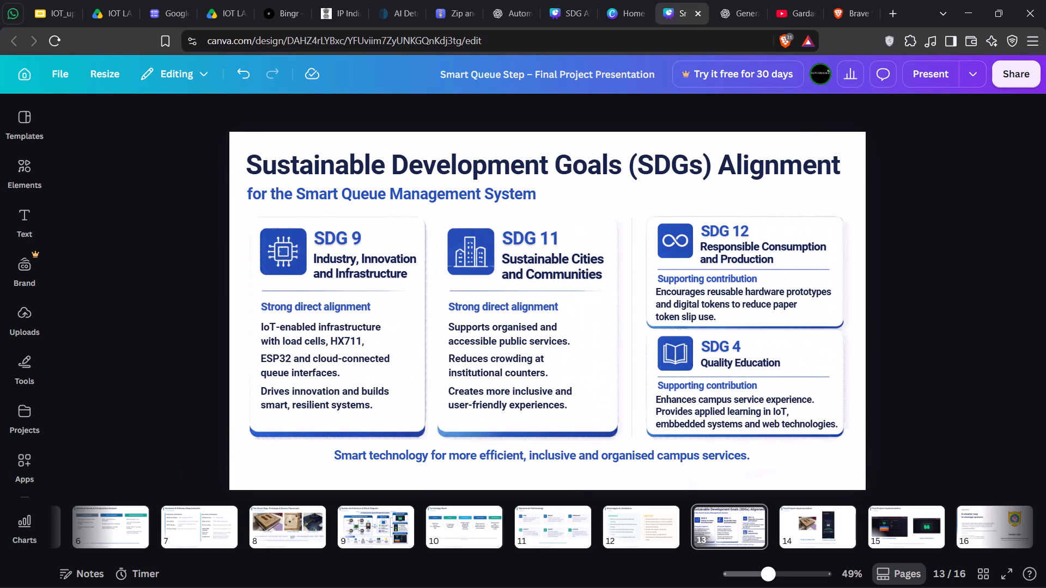
Paste the copied footer at the bottom of the SDG slide.
key("ctrl+v")
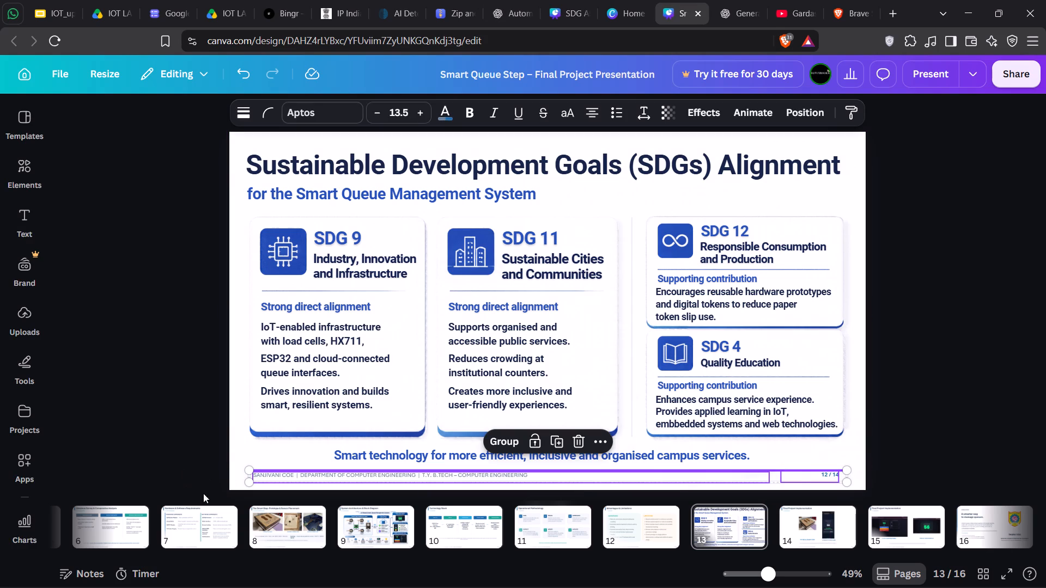
left_click(926, 335)
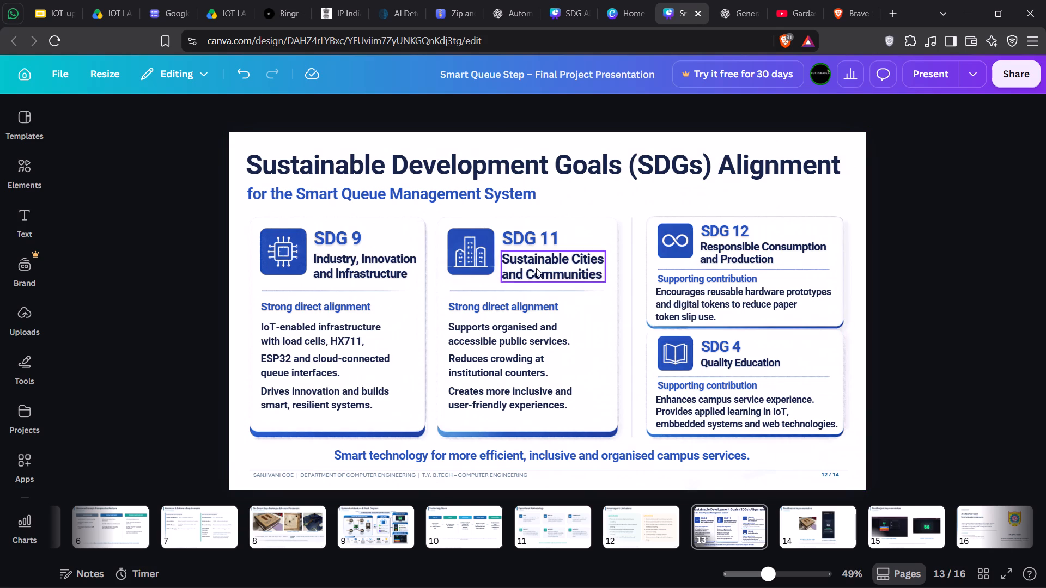
Recolour the SDG 11 icon's blue background tile with the teal from the design's colours.
left_click(458, 230)
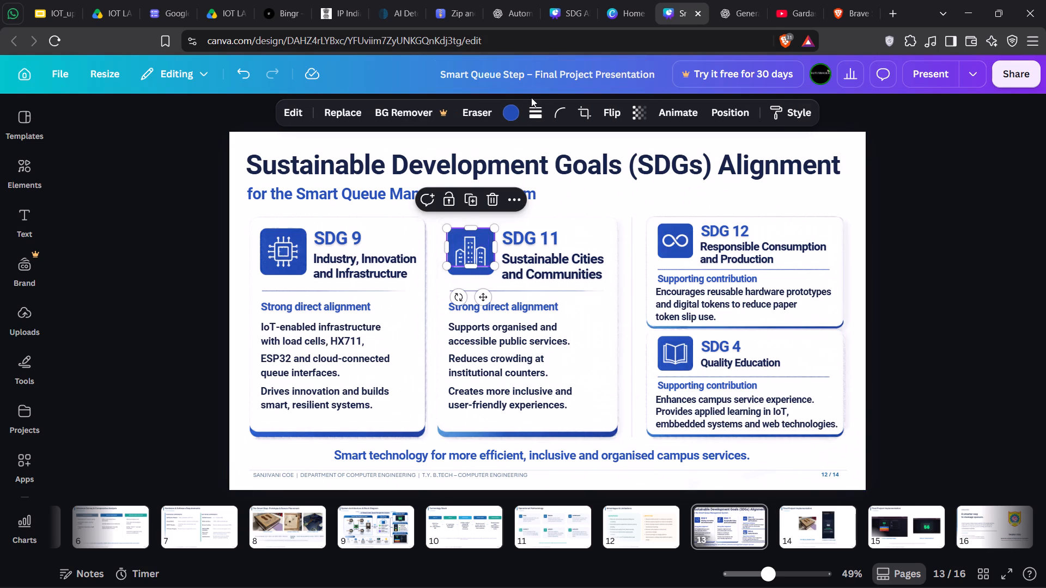
left_click(519, 114)
left_click(192, 276)
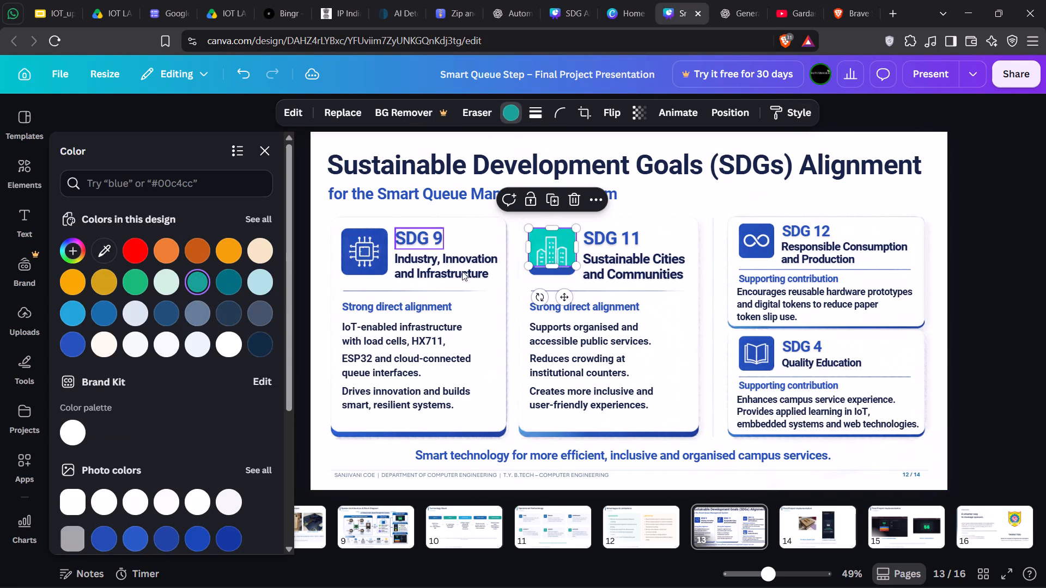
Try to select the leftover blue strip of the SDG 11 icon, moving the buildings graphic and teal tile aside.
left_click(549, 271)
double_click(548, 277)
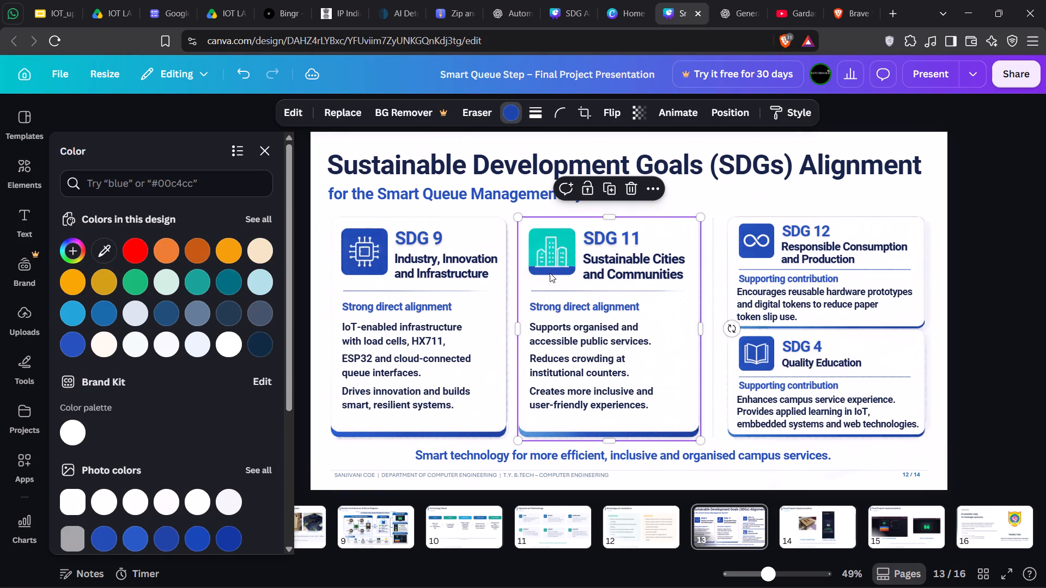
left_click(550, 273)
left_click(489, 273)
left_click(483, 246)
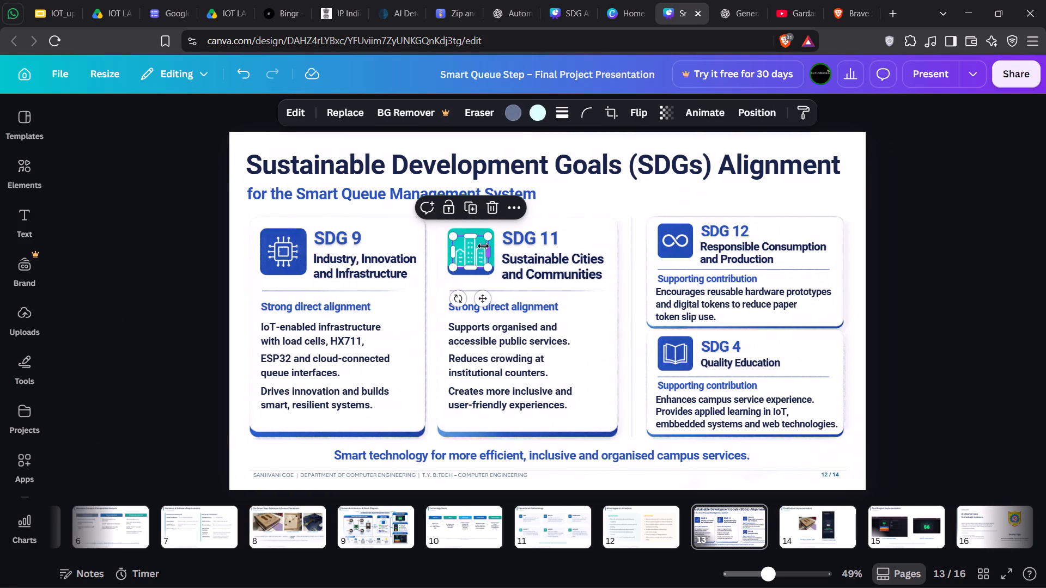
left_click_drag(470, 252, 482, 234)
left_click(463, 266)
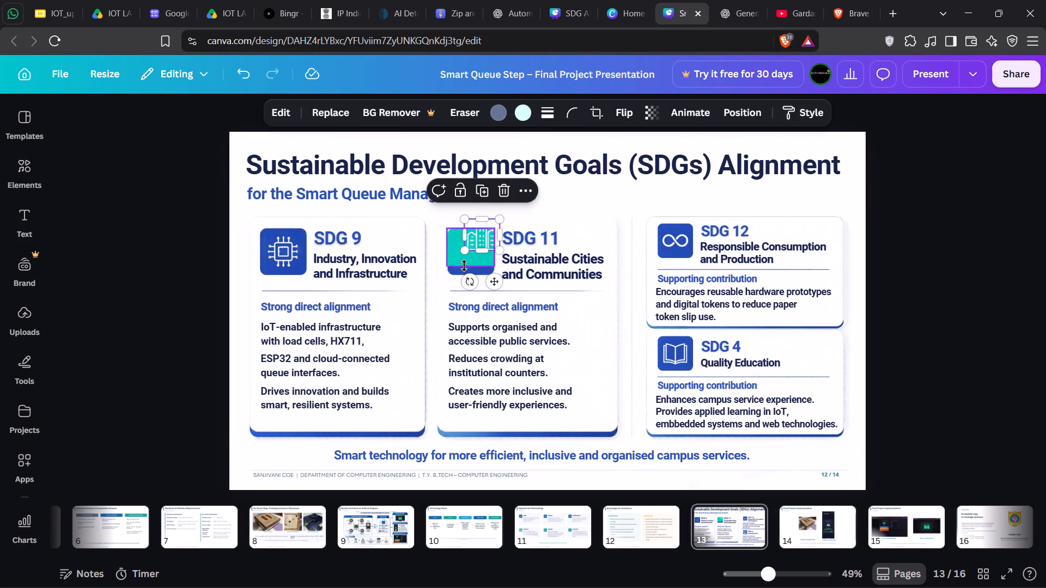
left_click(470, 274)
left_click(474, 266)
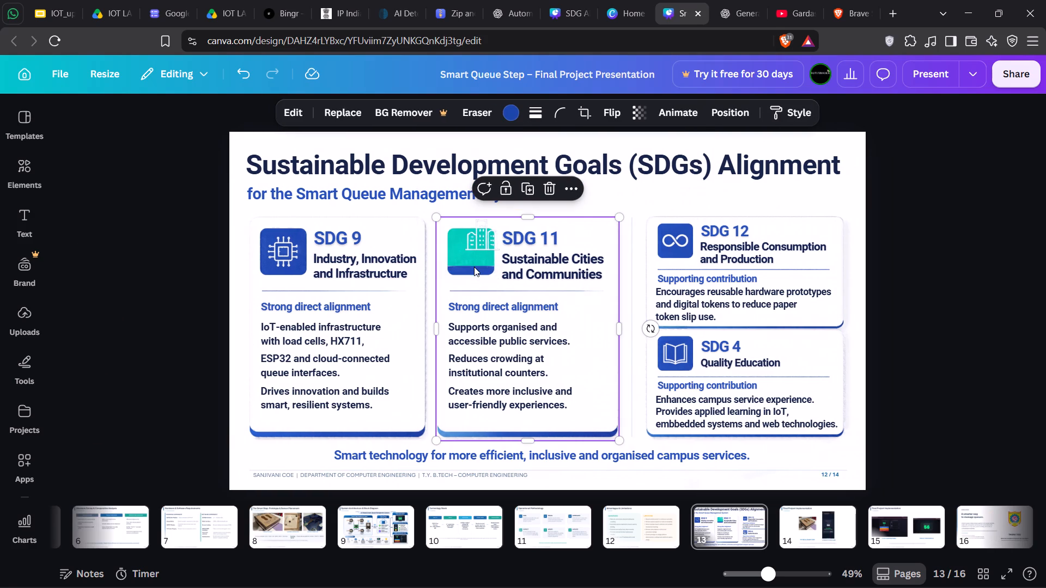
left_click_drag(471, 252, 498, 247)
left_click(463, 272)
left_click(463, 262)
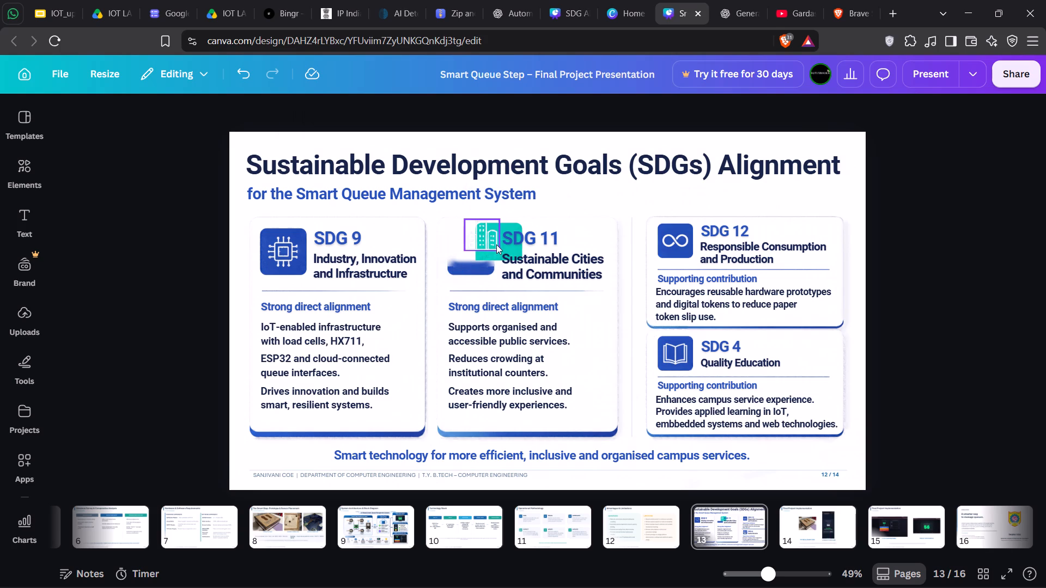
Make the teal tile of the SDG 11 icon taller and place it back over the blue strip.
left_click_drag(491, 253, 458, 267)
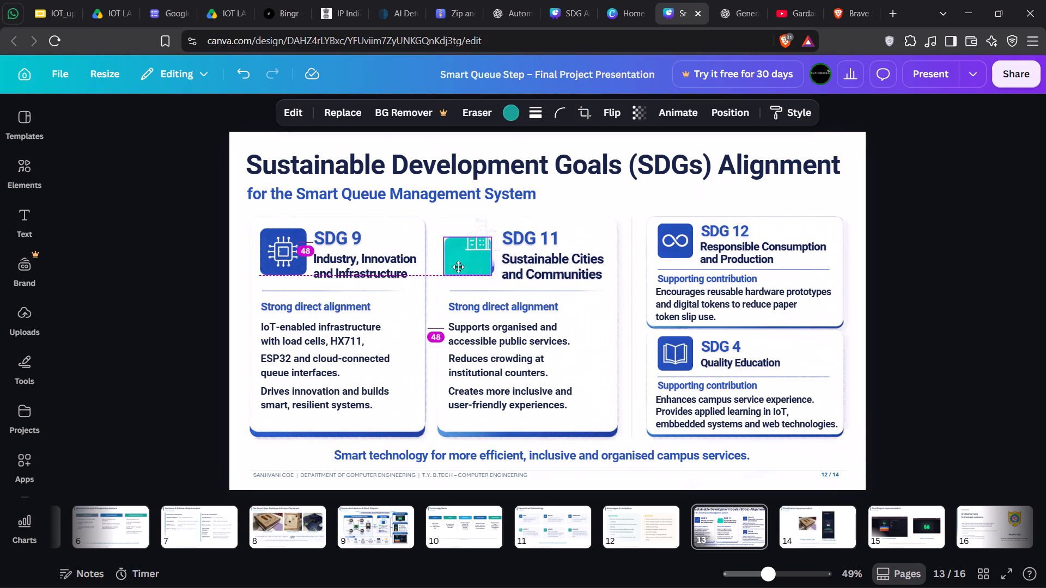
left_click_drag(458, 267, 463, 269)
left_click_drag(471, 241, 472, 237)
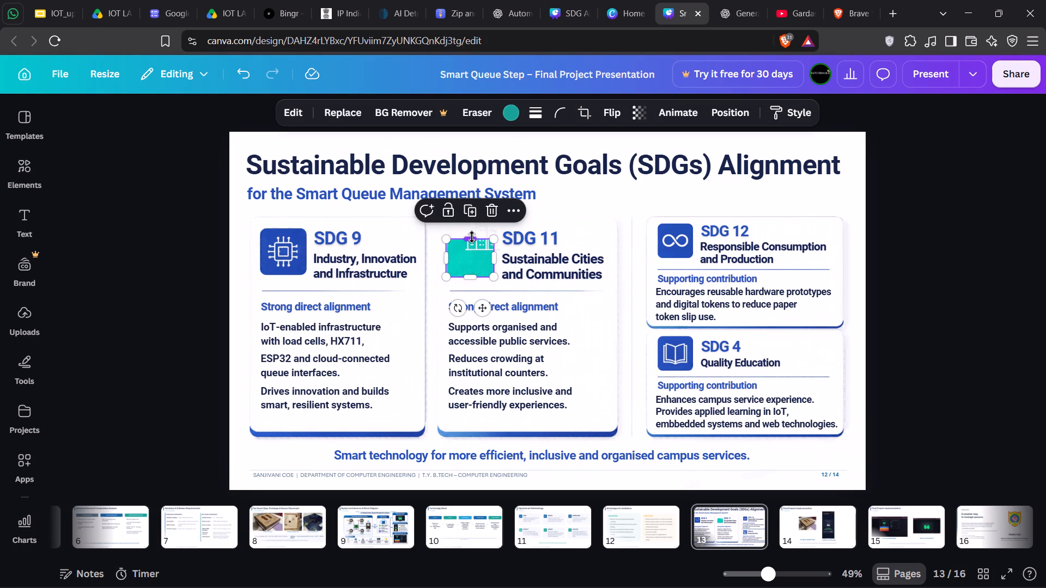
left_click_drag(472, 237, 474, 227)
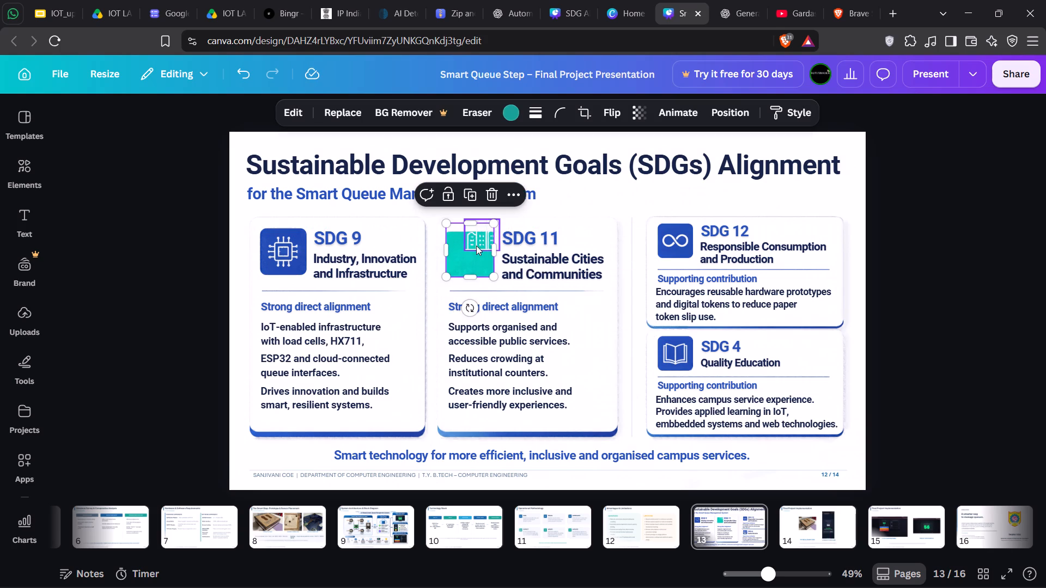
left_click_drag(479, 239, 481, 238)
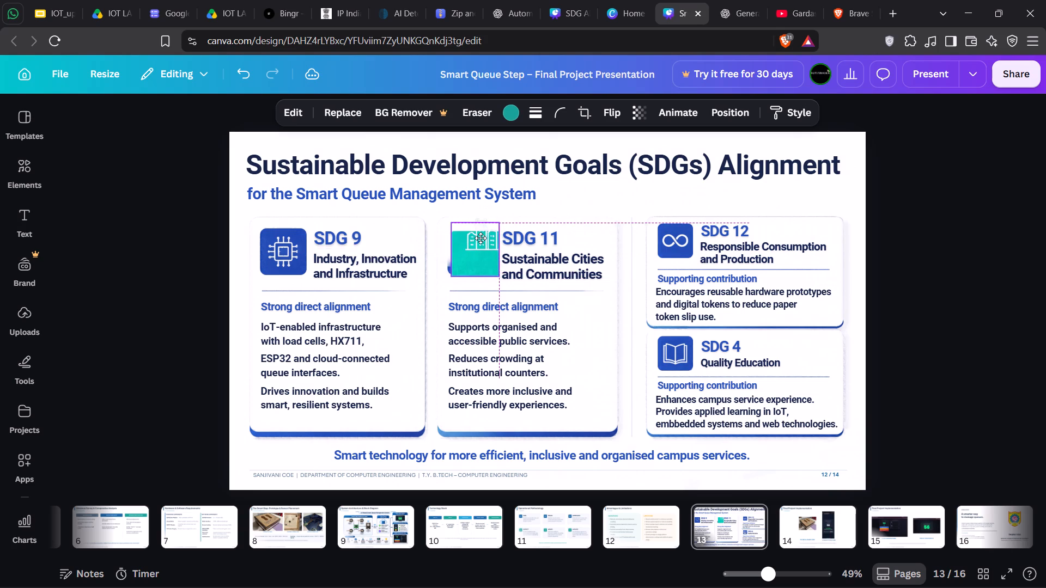
left_click_drag(481, 238, 481, 234)
left_click_drag(463, 255, 465, 261)
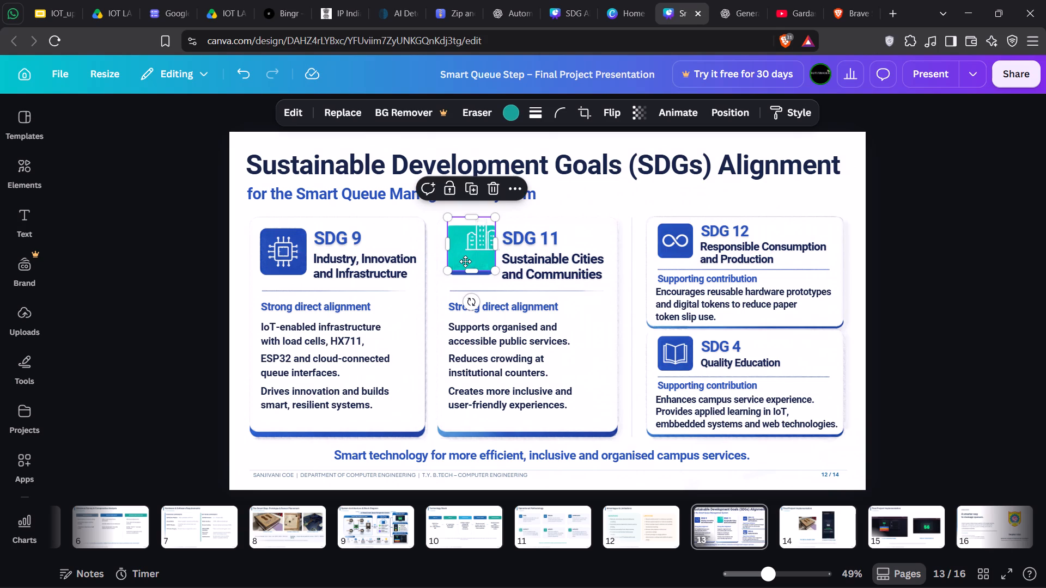
left_click_drag(465, 261, 464, 260)
Move the white buildings graphic back to the centre of the SDG 11 teal tile.
left_click(479, 241)
left_click_drag(484, 231, 474, 249)
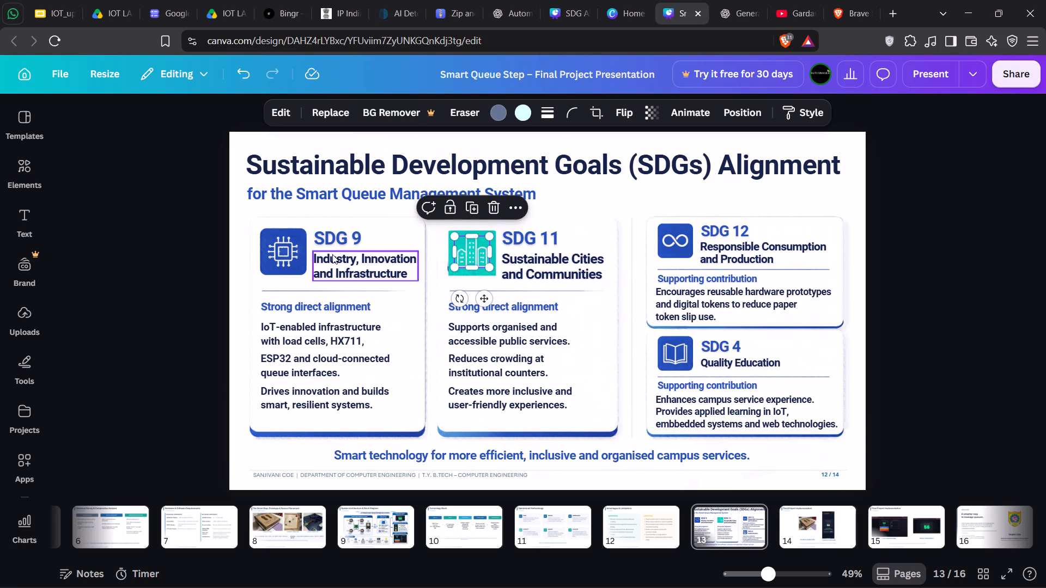
Recolour the SDG 9 chip icon's blue background tile with the same teal from the design's colours.
left_click(301, 241)
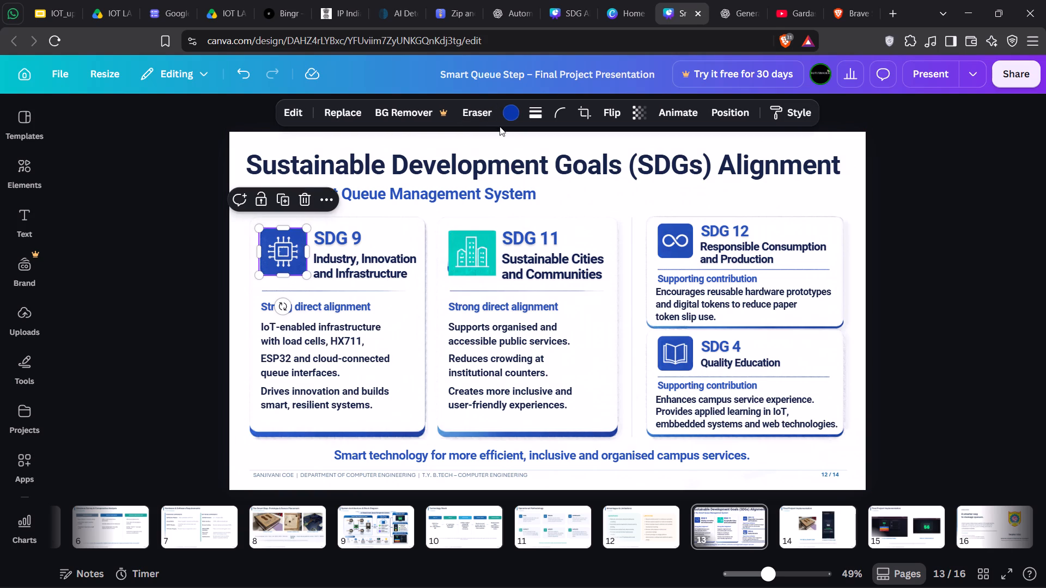
left_click(511, 117)
left_click(205, 274)
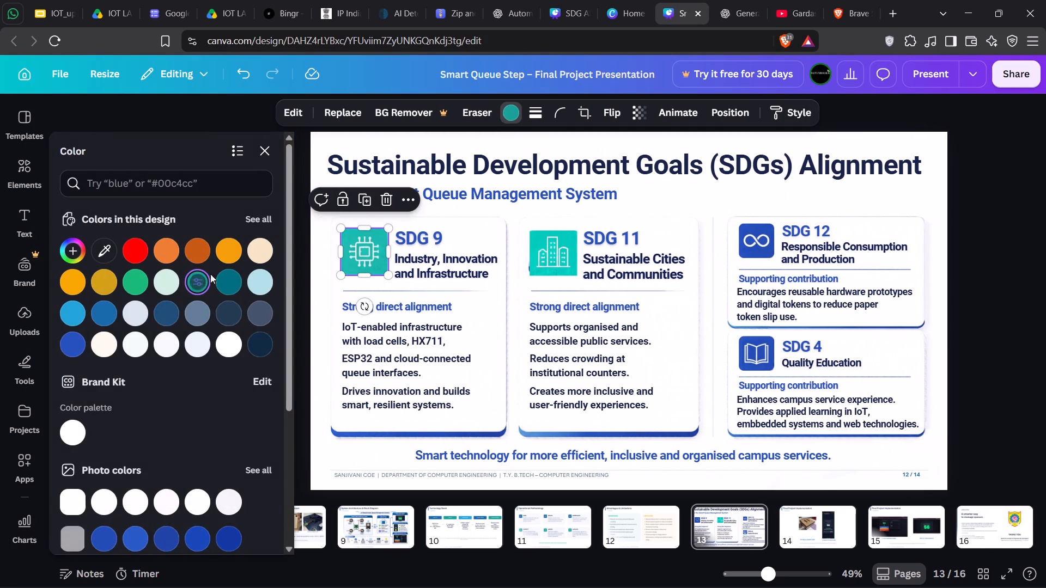
Recolour the blue tiles of the SDG 12 infinity icon and the SDG 4 book icon with teal #17a398.
left_click(741, 251)
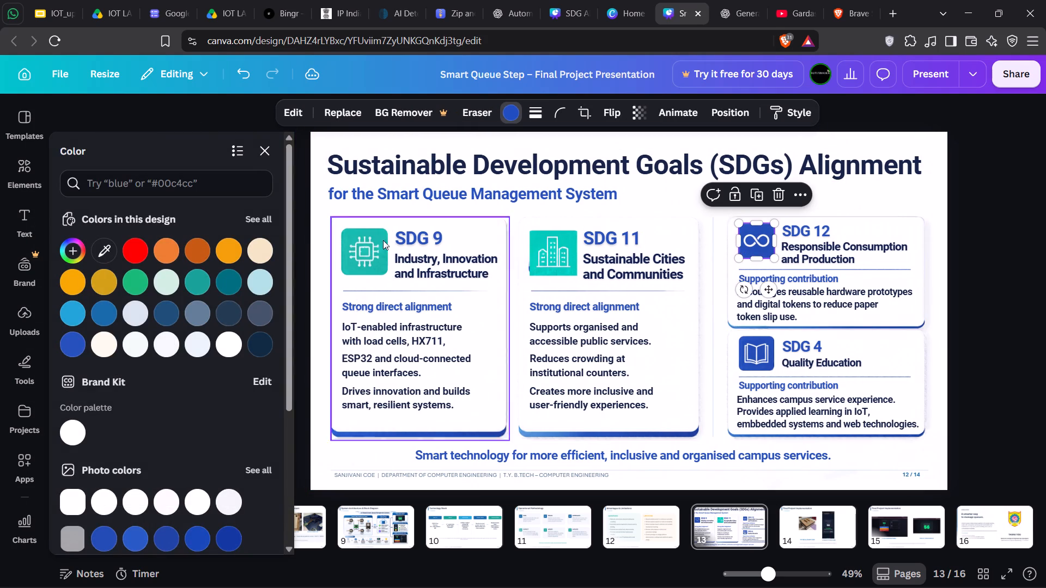
left_click(518, 112)
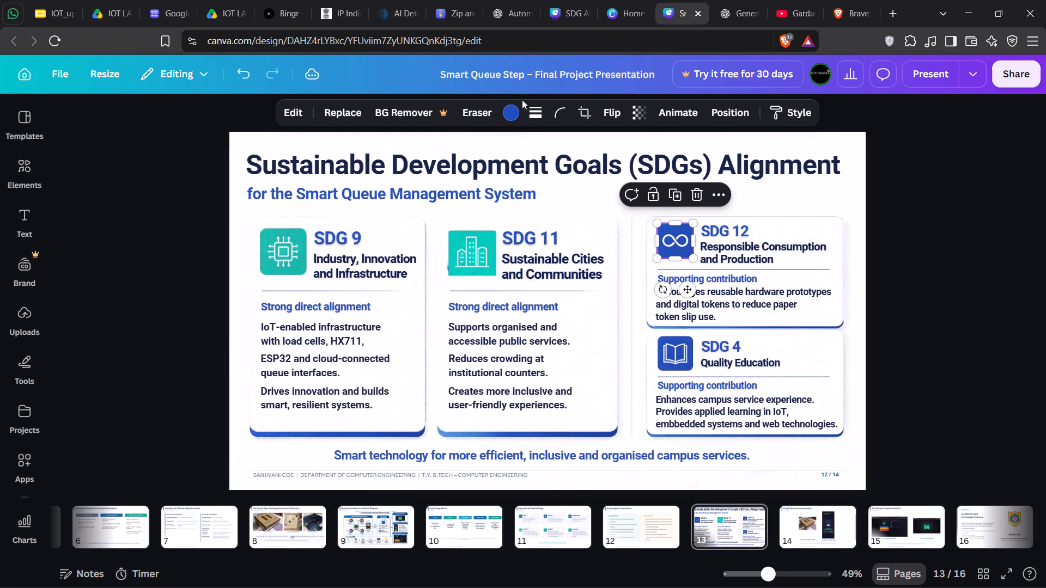
left_click(502, 117)
left_click(198, 272)
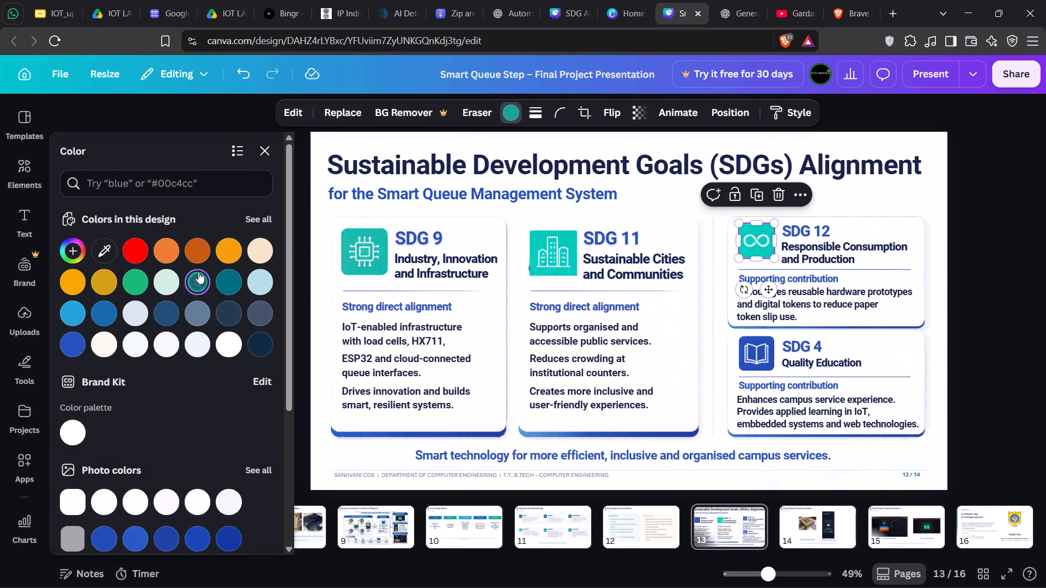
left_click(752, 335)
left_click(504, 119)
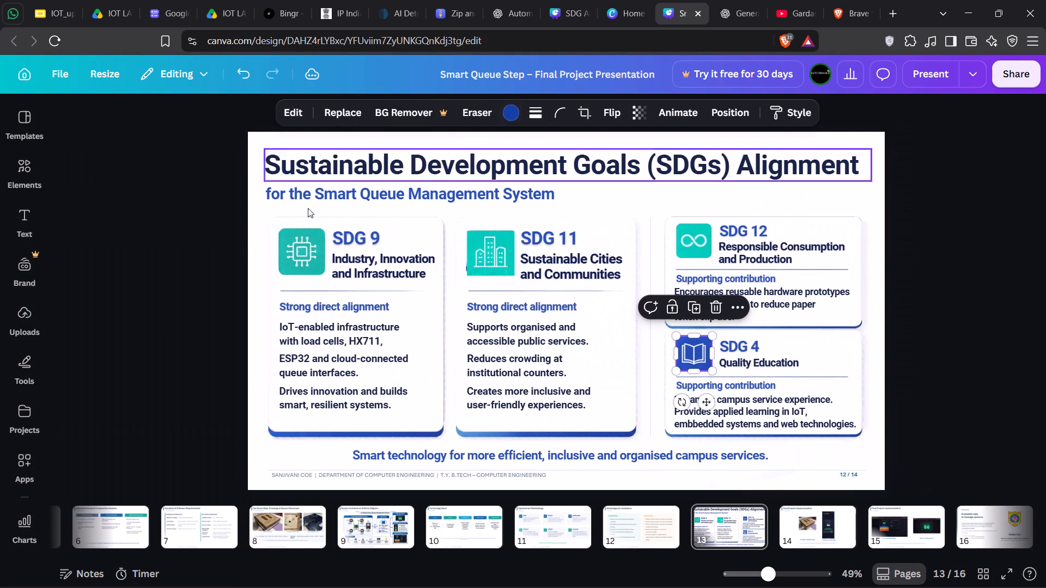
left_click(513, 115)
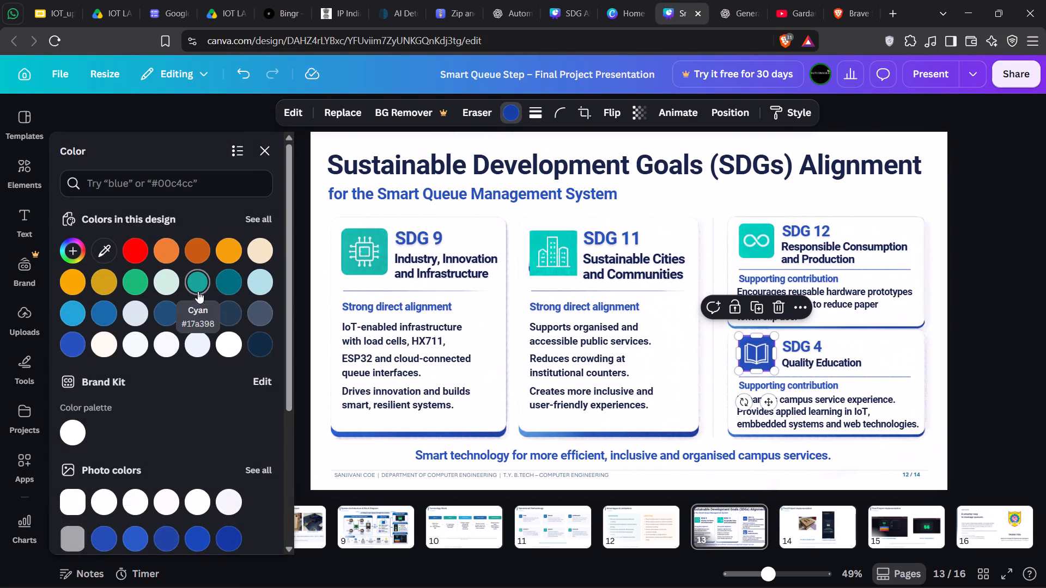
left_click(198, 283)
Change the subtitle "for the Smart Queue Management System" to the teal text colour.
left_click(517, 199)
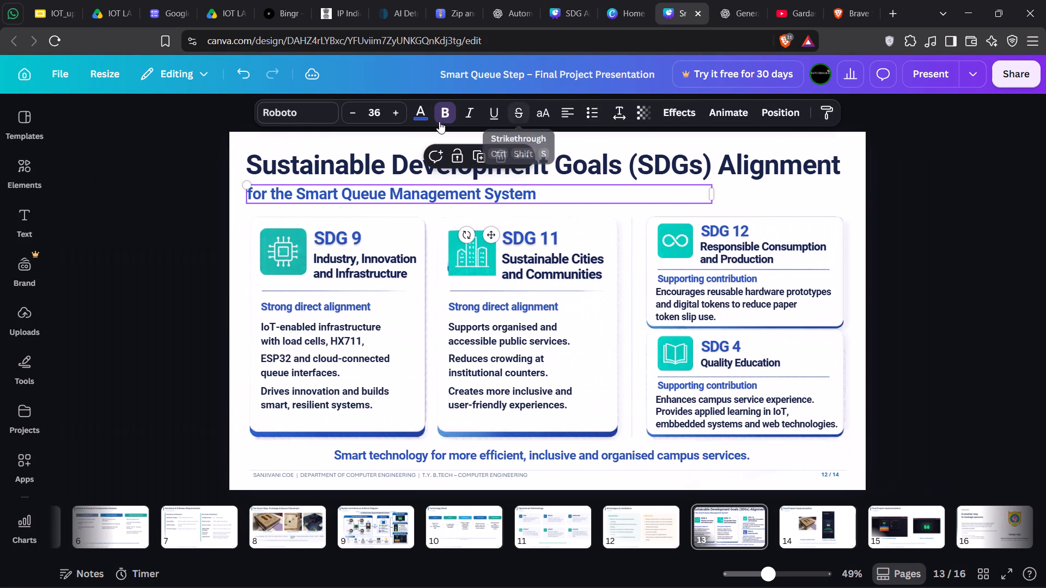
left_click(422, 116)
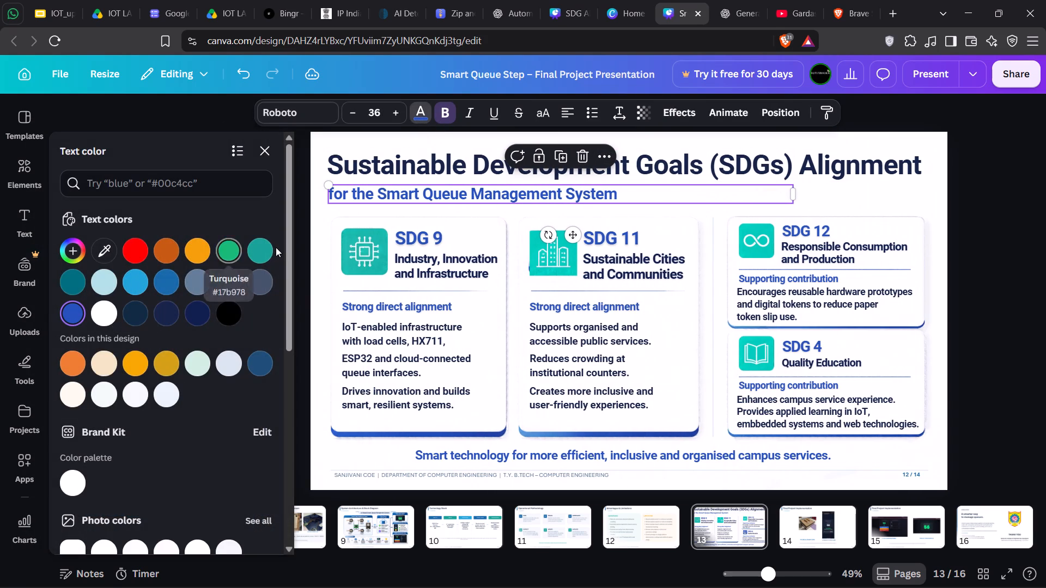
left_click(276, 247)
left_click(269, 250)
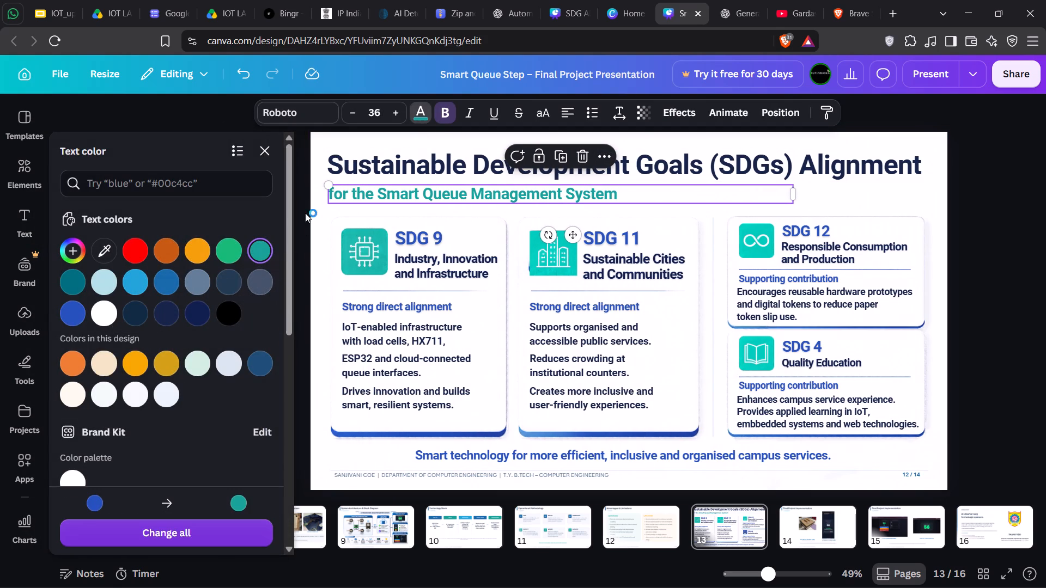
Change the closing line "Smart technology for more efficient, inclusive and organised campus services." to the same teal text colour.
left_click(413, 434)
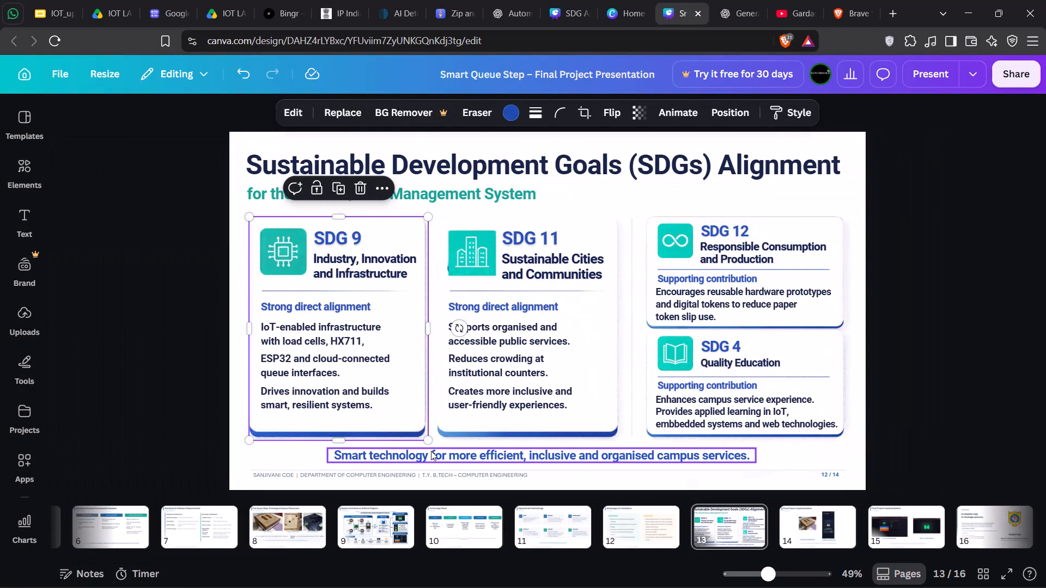
left_click(431, 451)
left_click(415, 120)
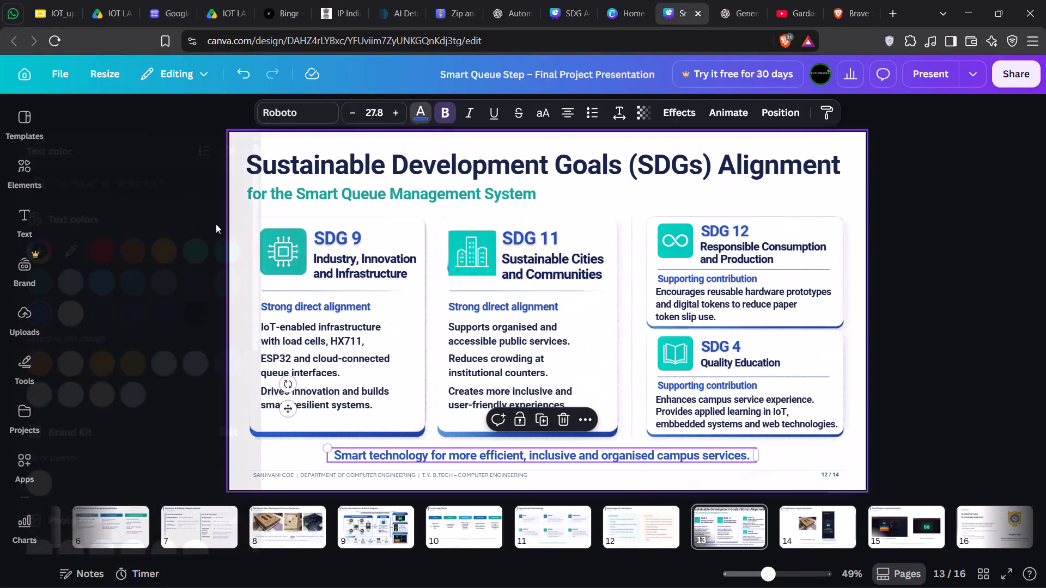
left_click(247, 248)
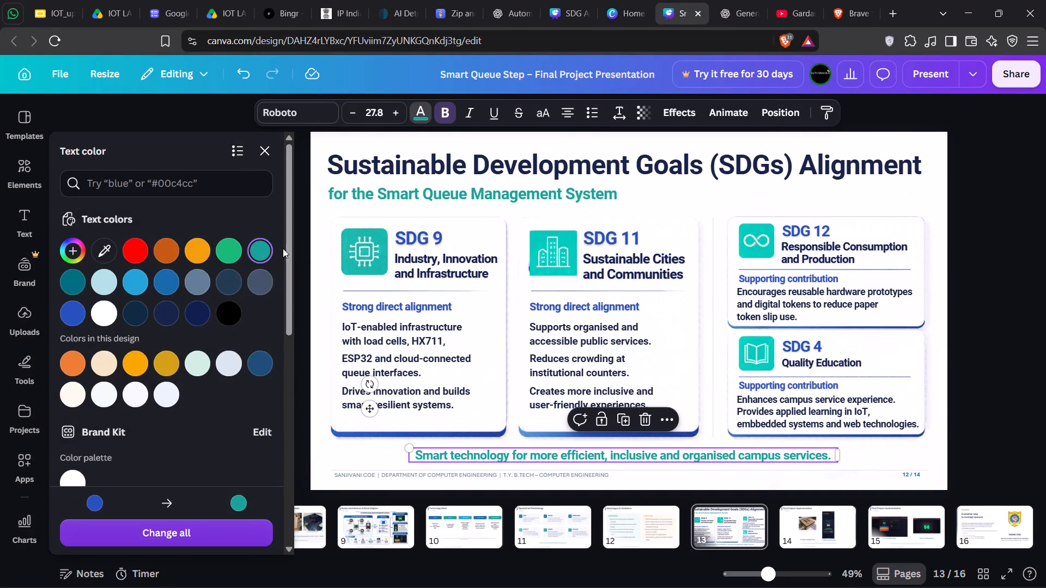
left_click(300, 242)
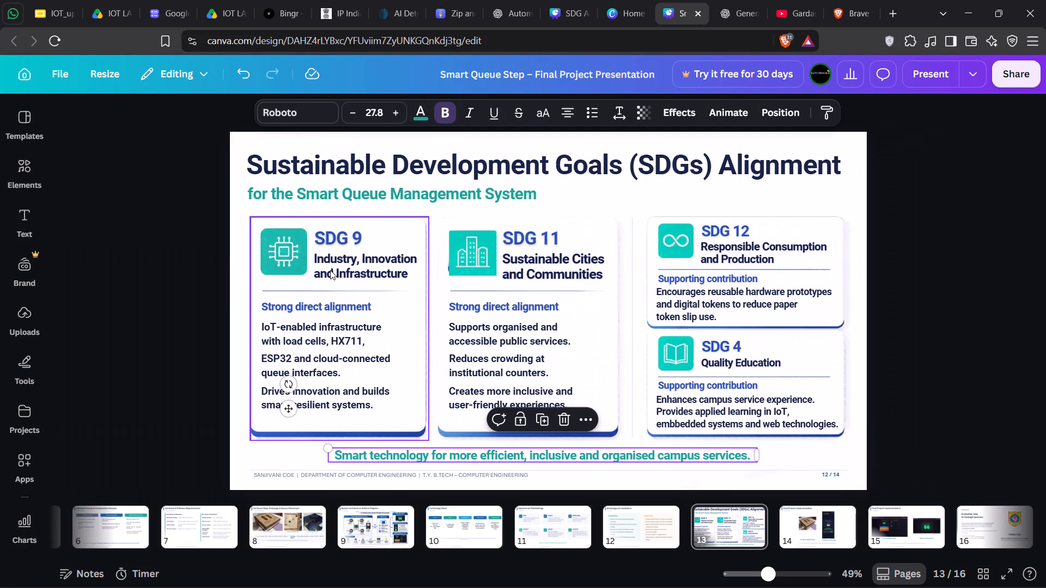
Try several of the design's text colours on the SDG 9 heading and settle on azure #1769aa.
left_click(337, 235)
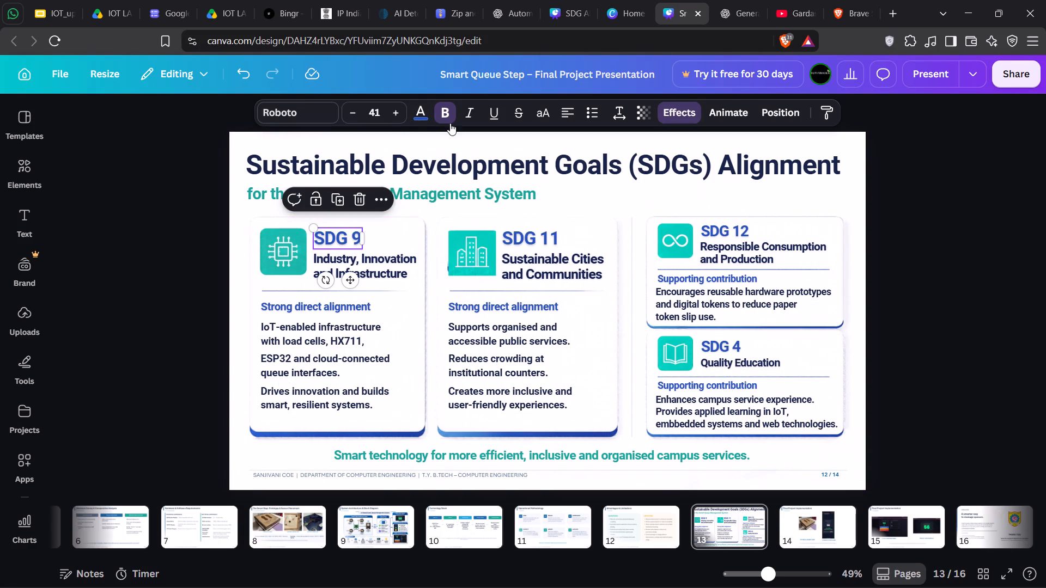
left_click(422, 115)
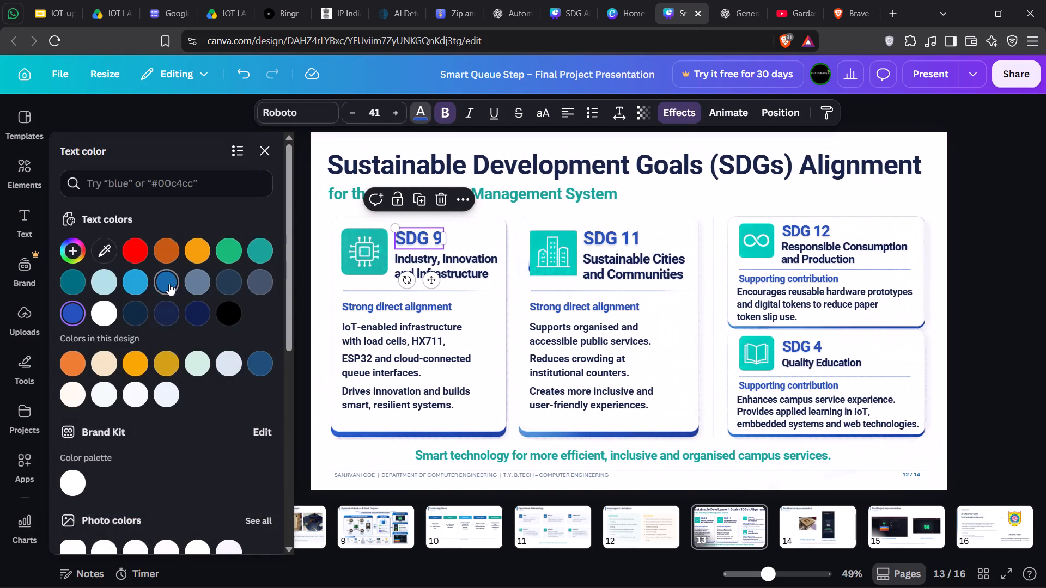
left_click(228, 258)
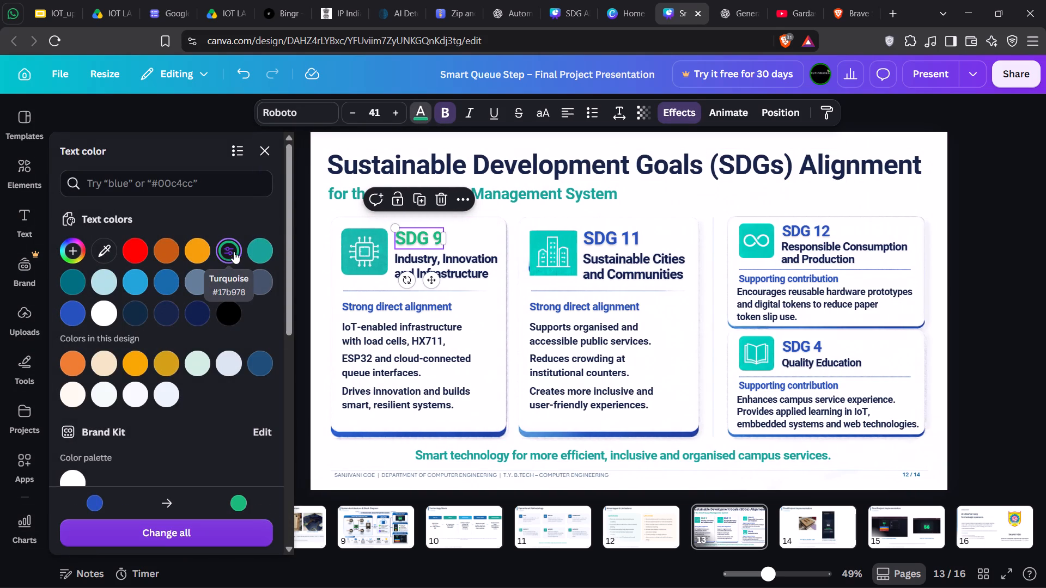
left_click(162, 278)
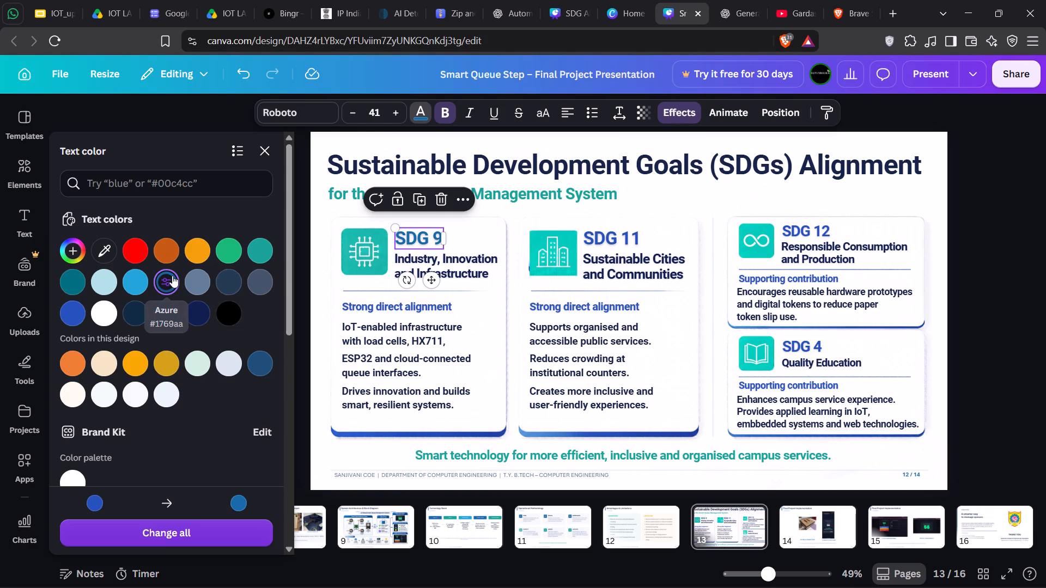
left_click(204, 312)
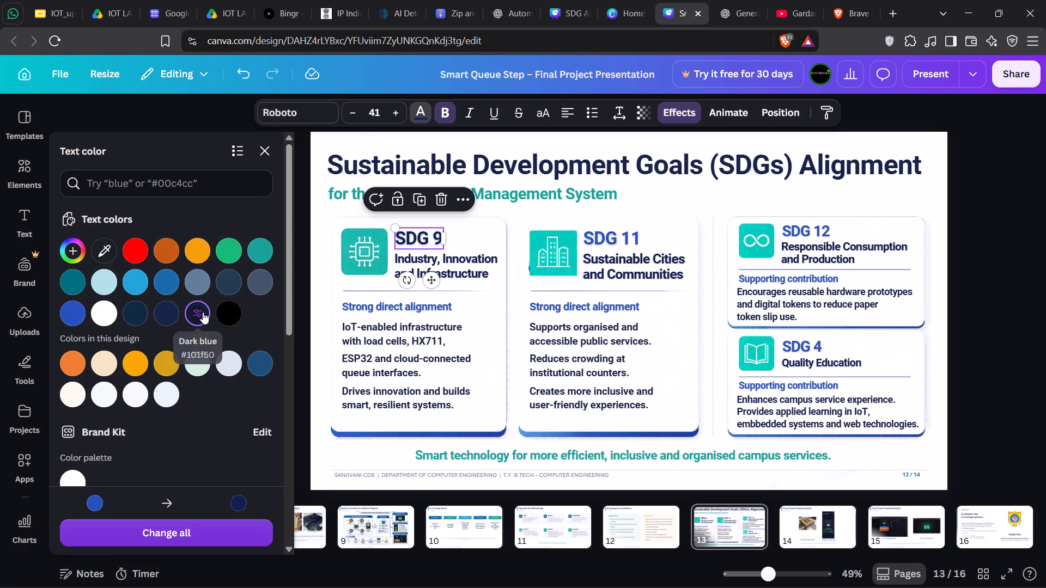
left_click(175, 310)
left_click(136, 310)
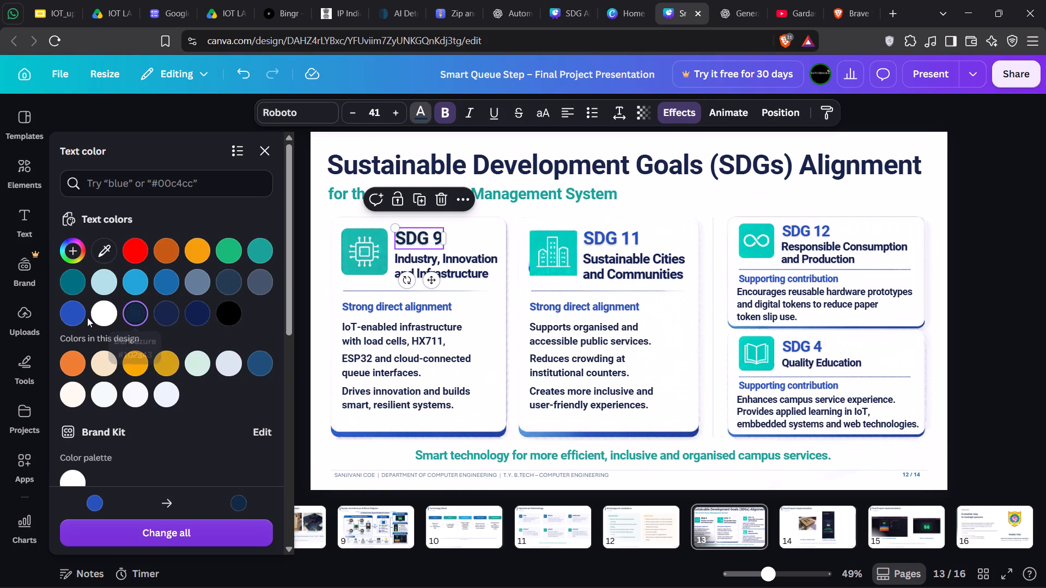
left_click(83, 318)
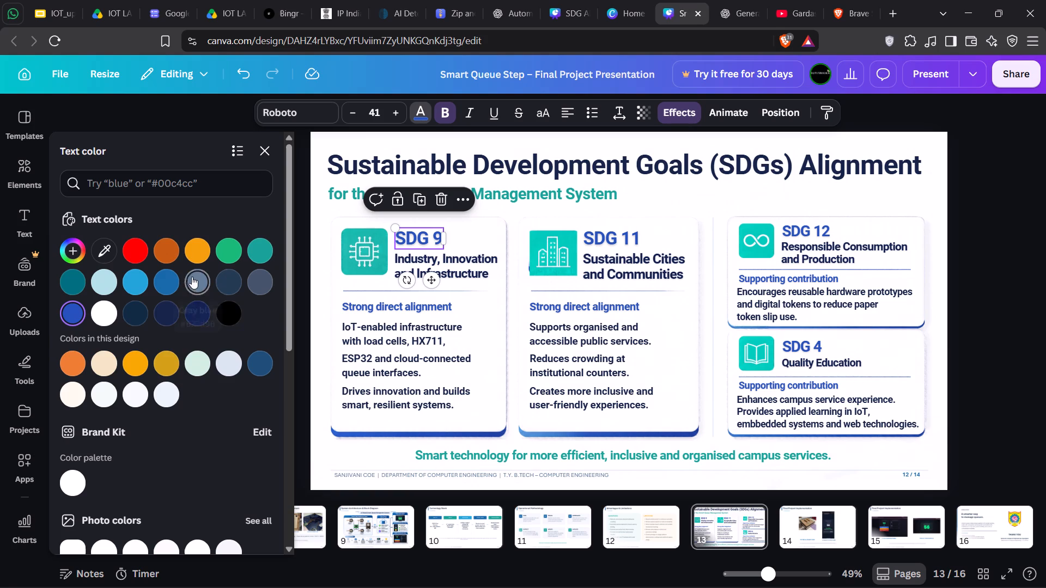
left_click(224, 281)
left_click(174, 283)
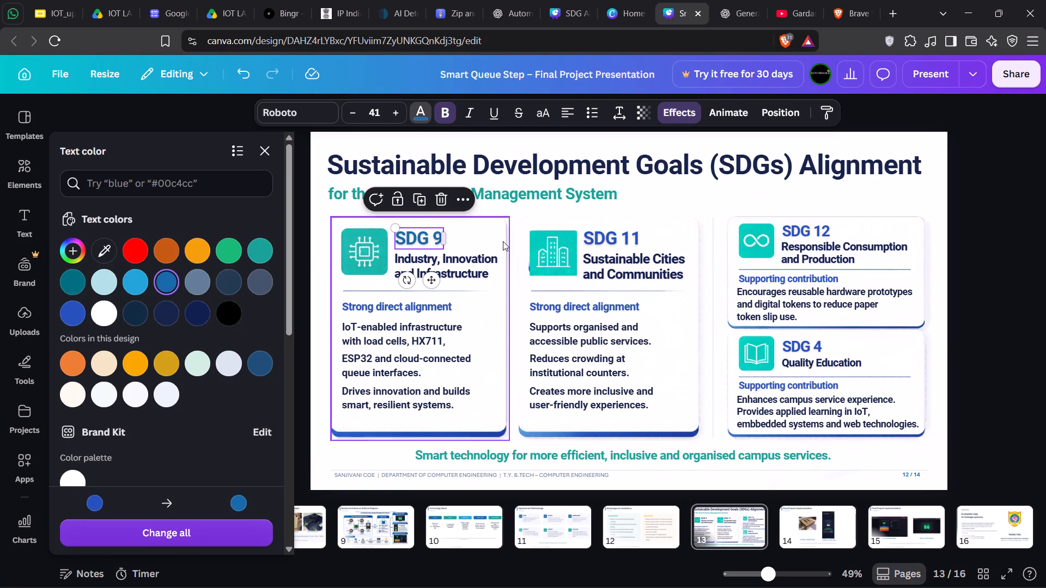
Copy the SDG 9 heading's style onto the SDG 11, SDG 12 and SDG 4 headings.
left_click(831, 118)
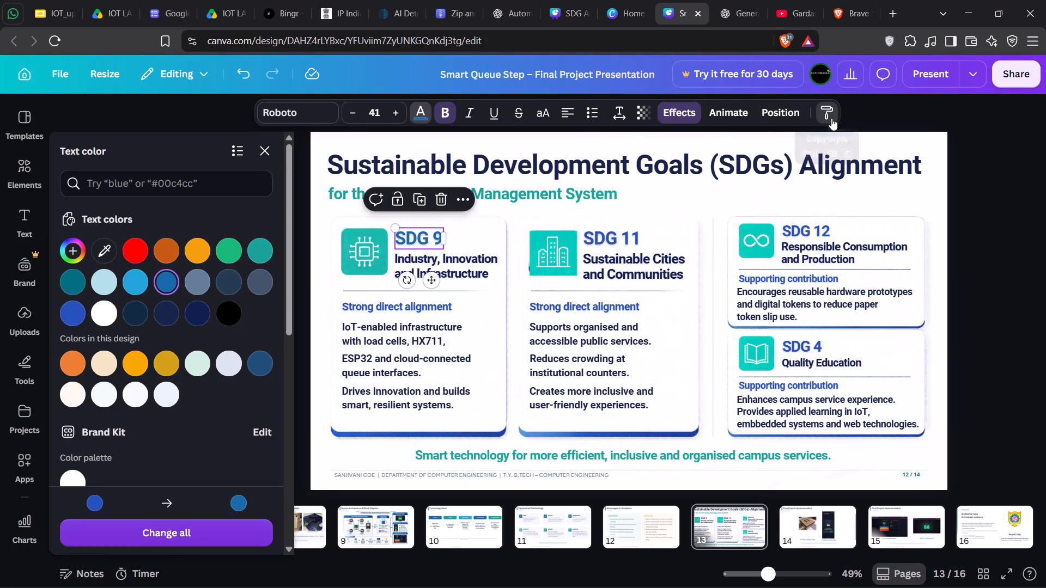
left_click(603, 237)
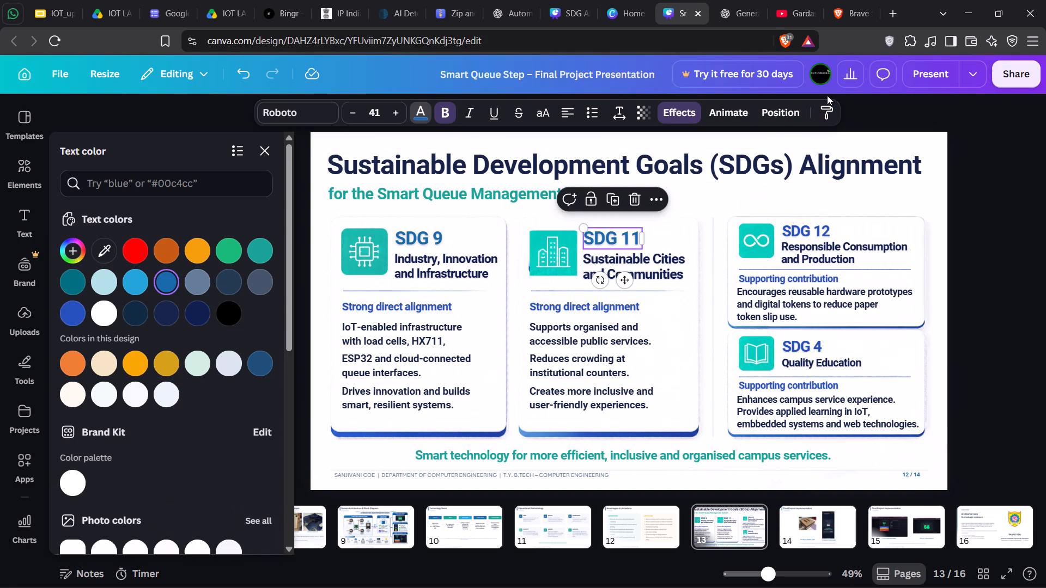
left_click(828, 115)
left_click(802, 229)
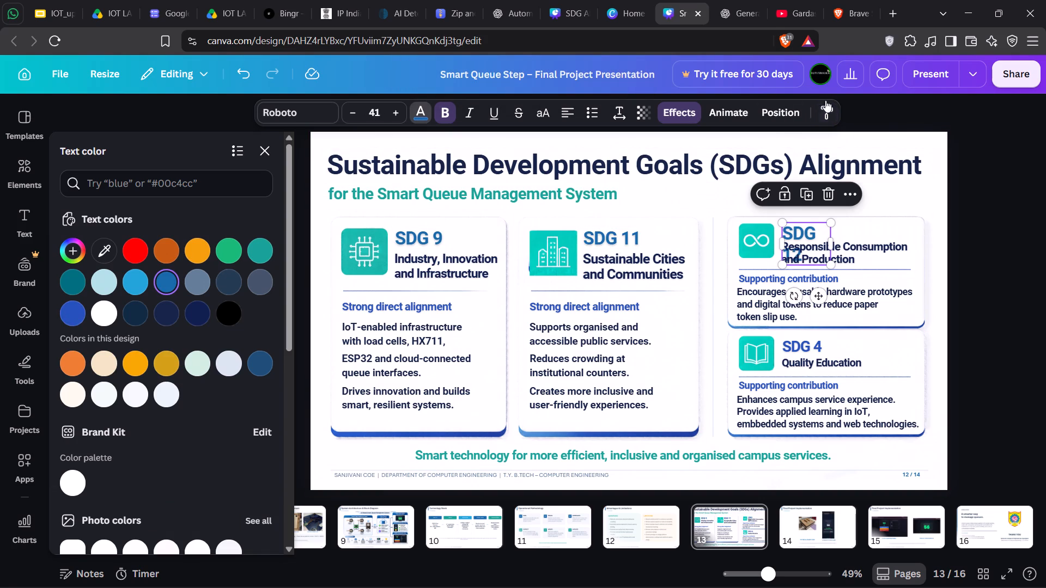
left_click(831, 115)
left_click(810, 340)
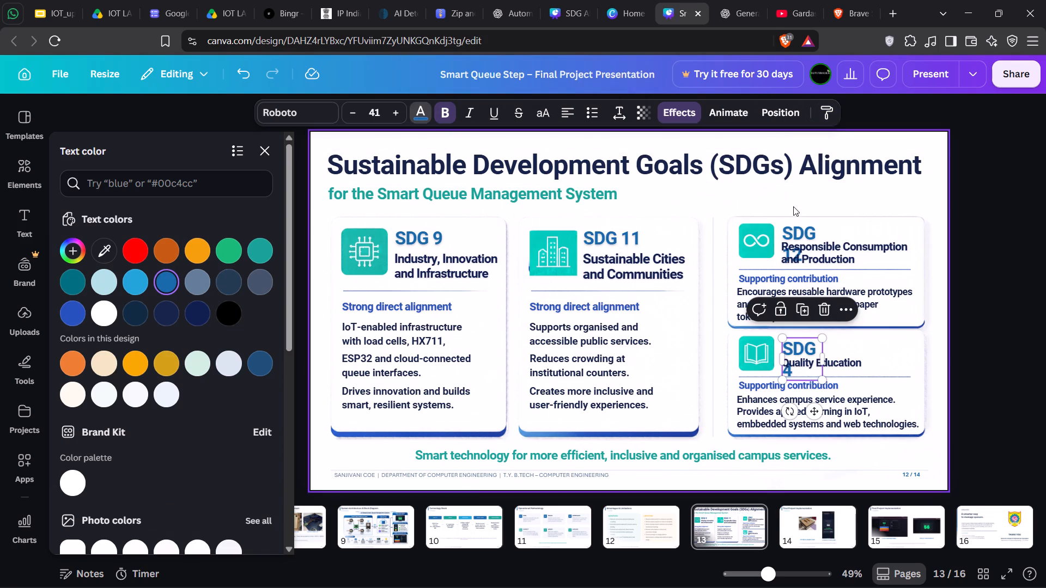
Widen the SDG 12 and SDG 4 heading text boxes so each heading fits on one line.
left_click(810, 231)
left_click_drag(831, 247, 851, 241)
left_click(816, 354)
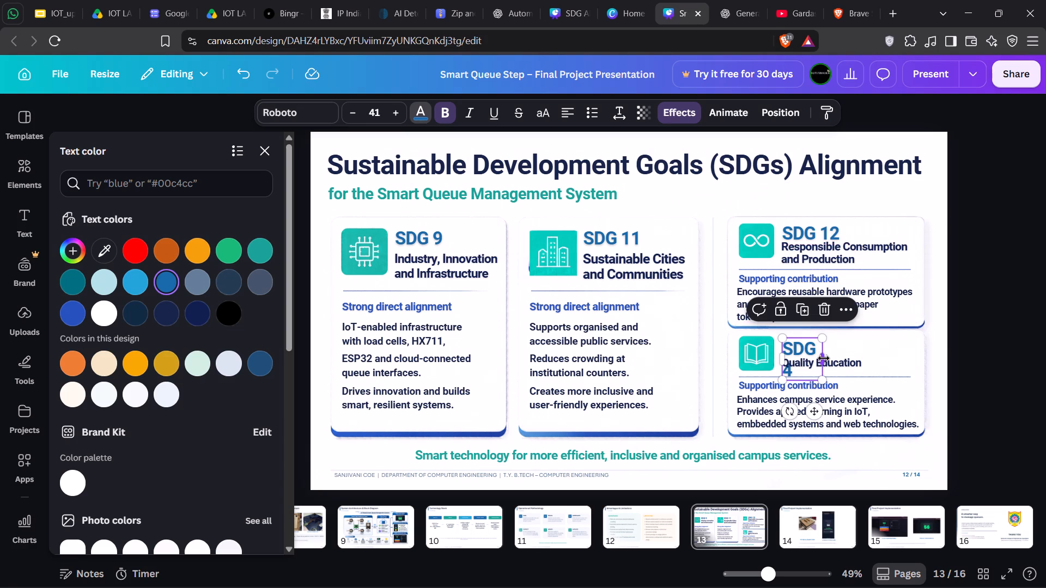
left_click_drag(824, 358, 845, 353)
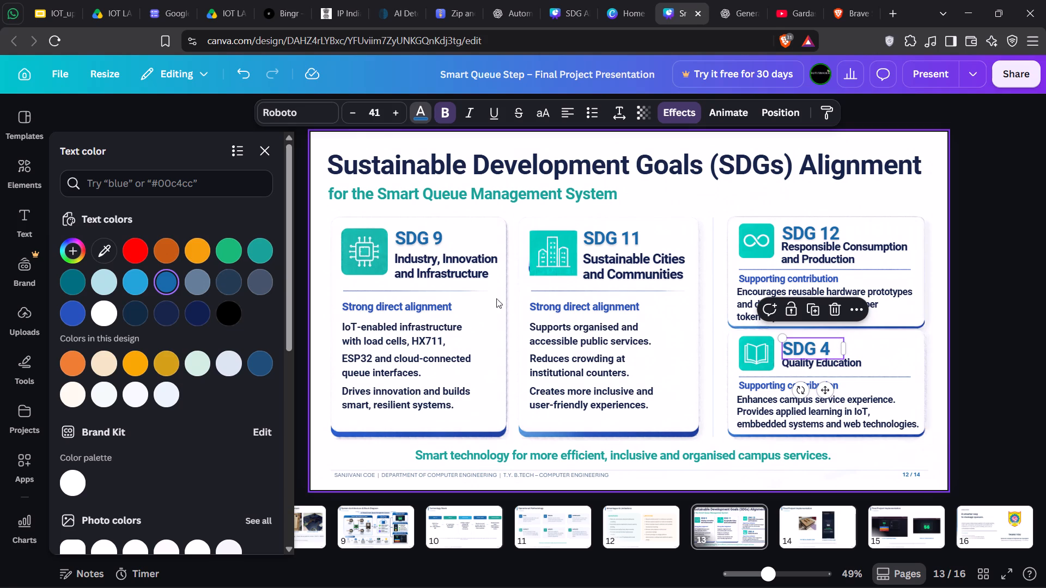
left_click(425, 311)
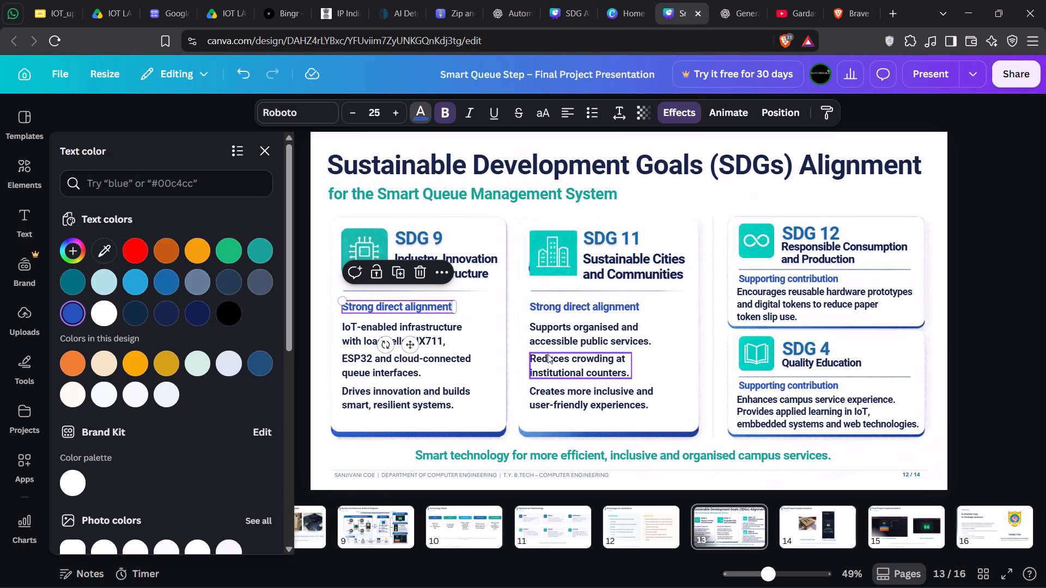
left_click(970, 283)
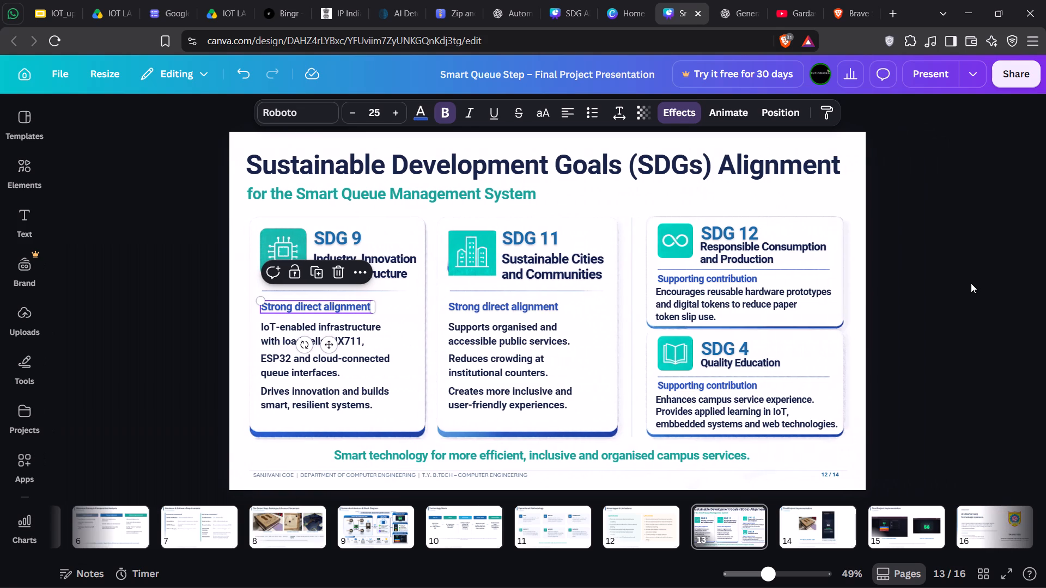
left_click(545, 530)
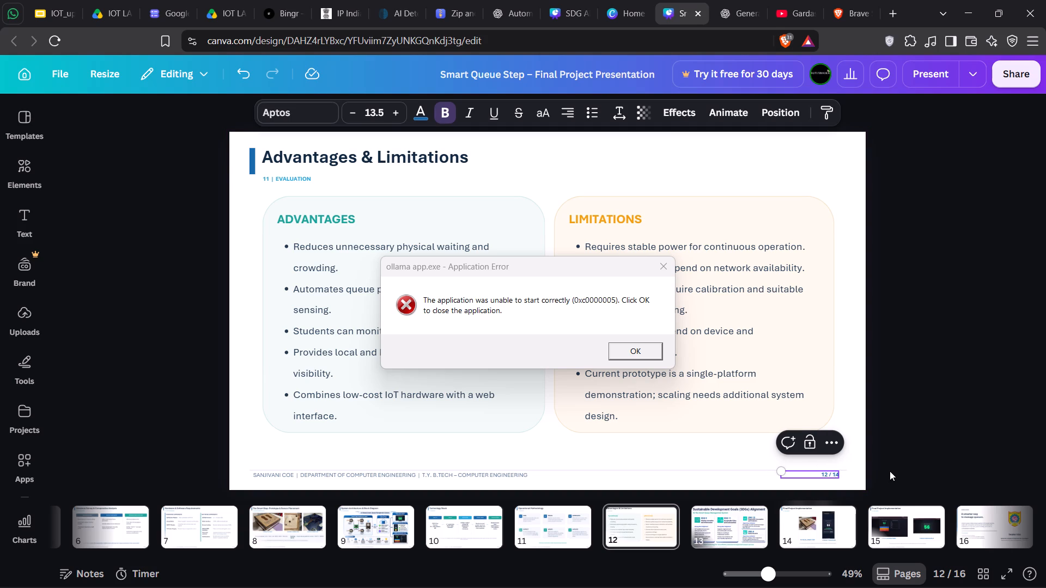
key("Right")
key("BackSpace")
key("5")
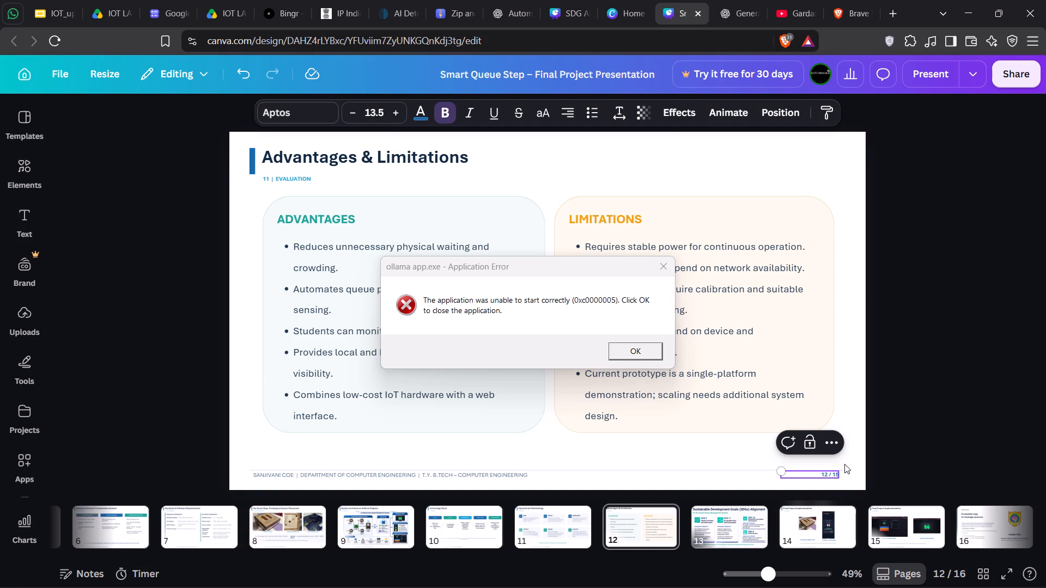
Set the page total in the footer of the SDG alignment slide to 15, making it 13 / 15.
left_click(739, 529)
left_click(837, 473)
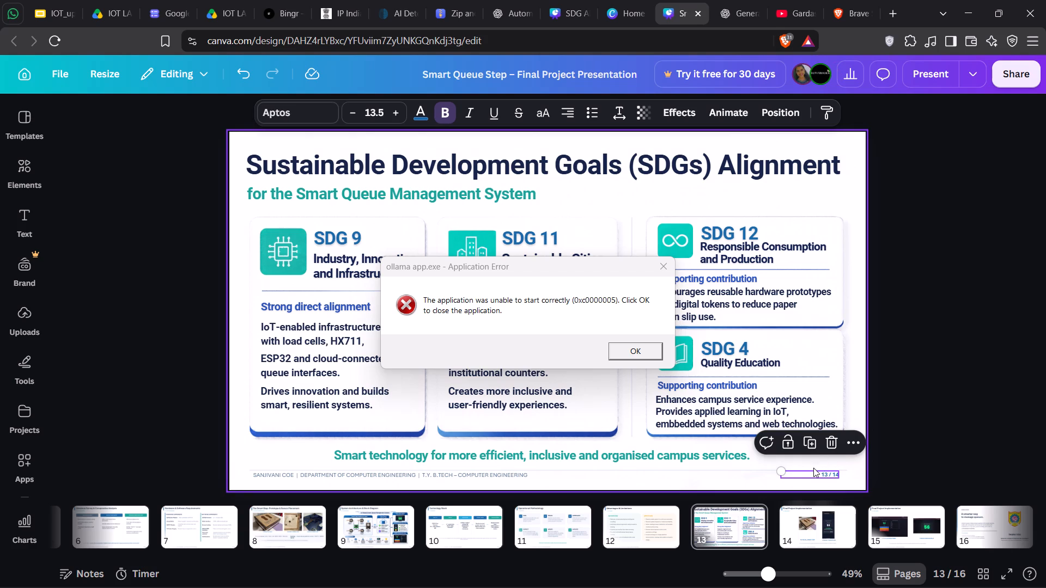
left_click(825, 476)
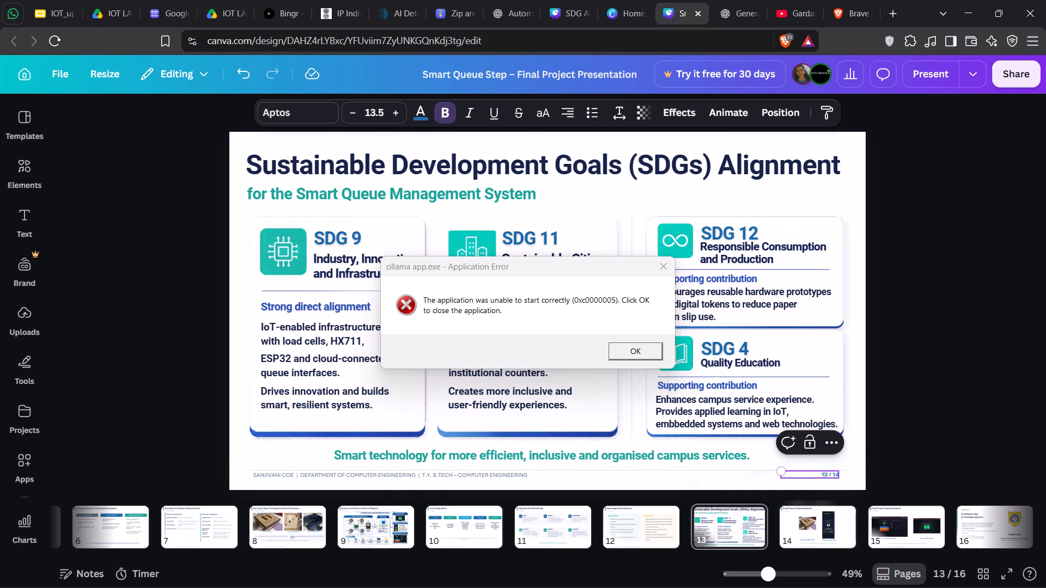
double_click(825, 475)
left_click(828, 474)
left_click(834, 474)
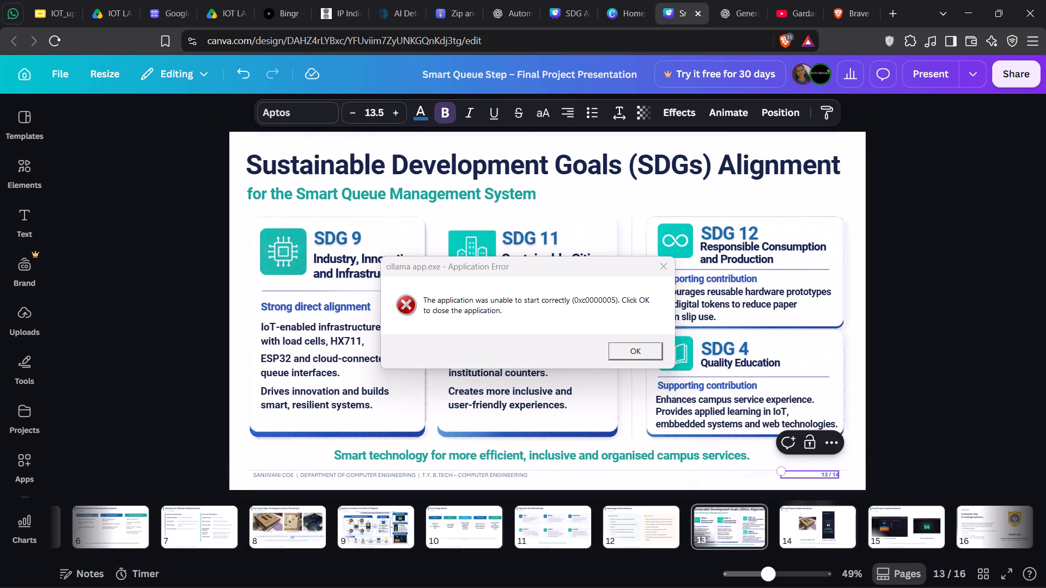
left_click(837, 474)
key("Right")
key("BackSpace")
key("5")
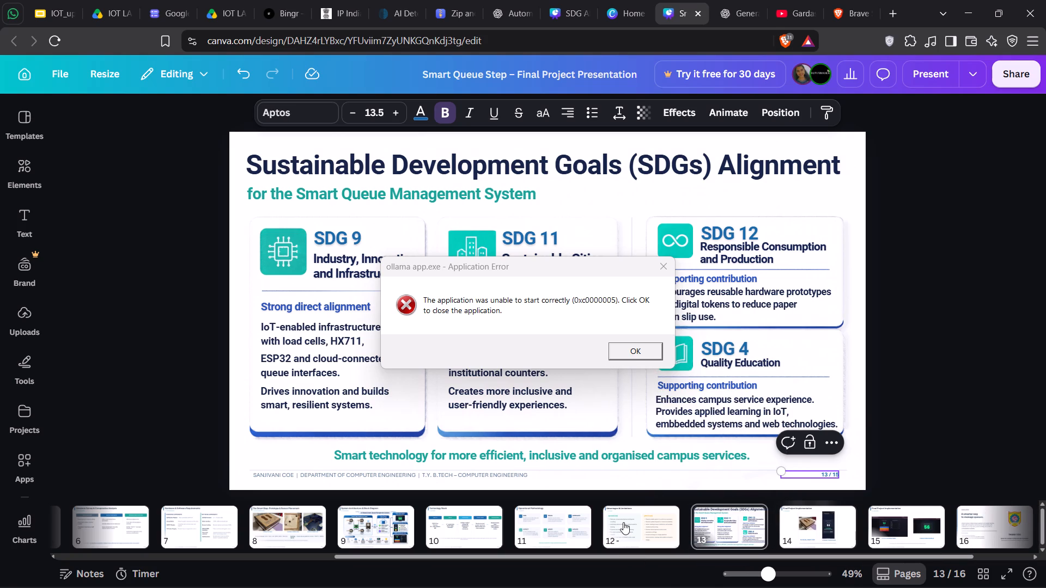
Set the page total in the footer of the Operational Methodology slide to 15, making it 11 / 15.
left_click(633, 520)
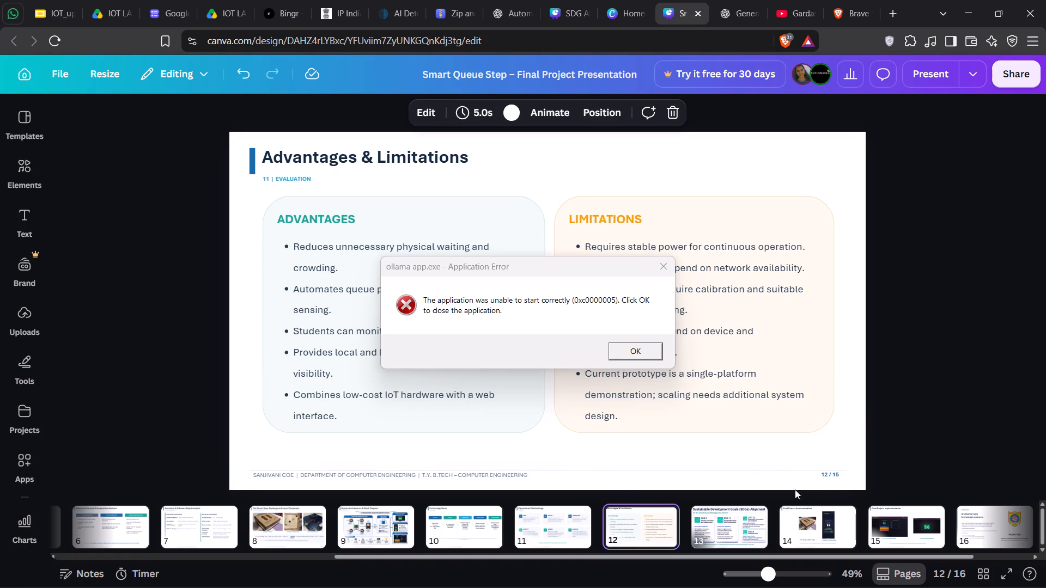
left_click(565, 524)
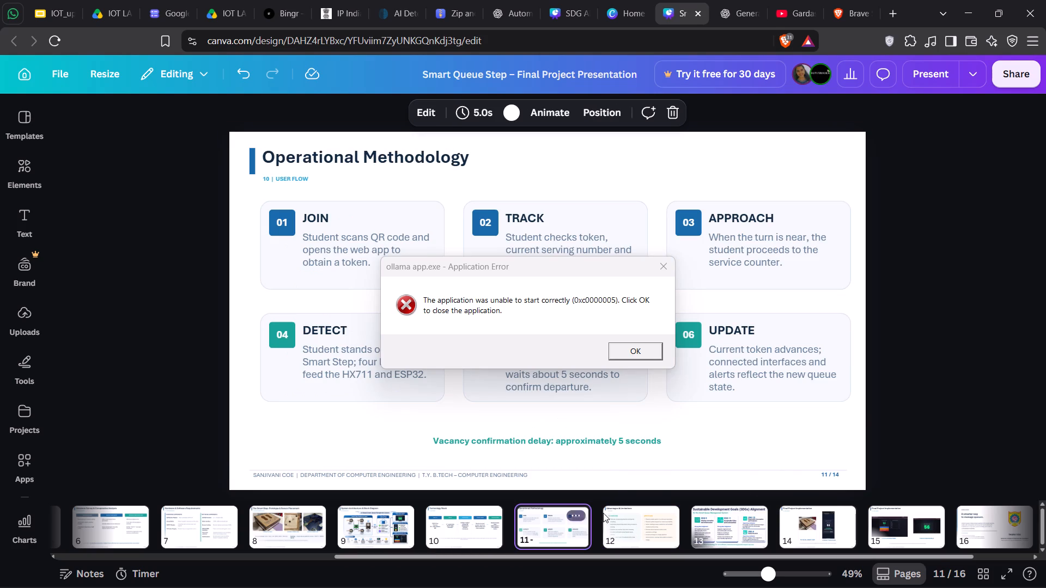
left_click(831, 473)
left_click(836, 474)
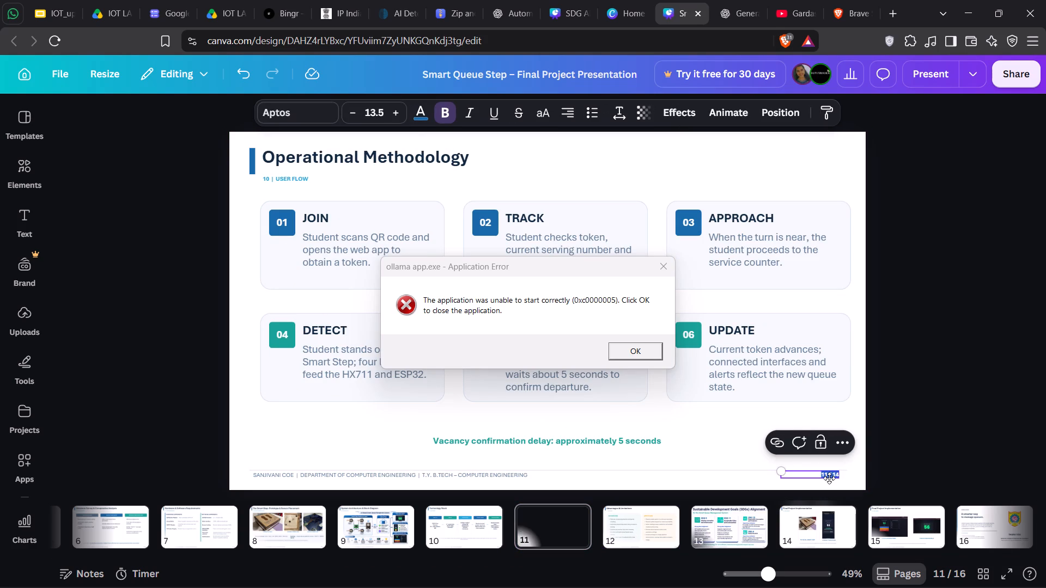
left_click(832, 476)
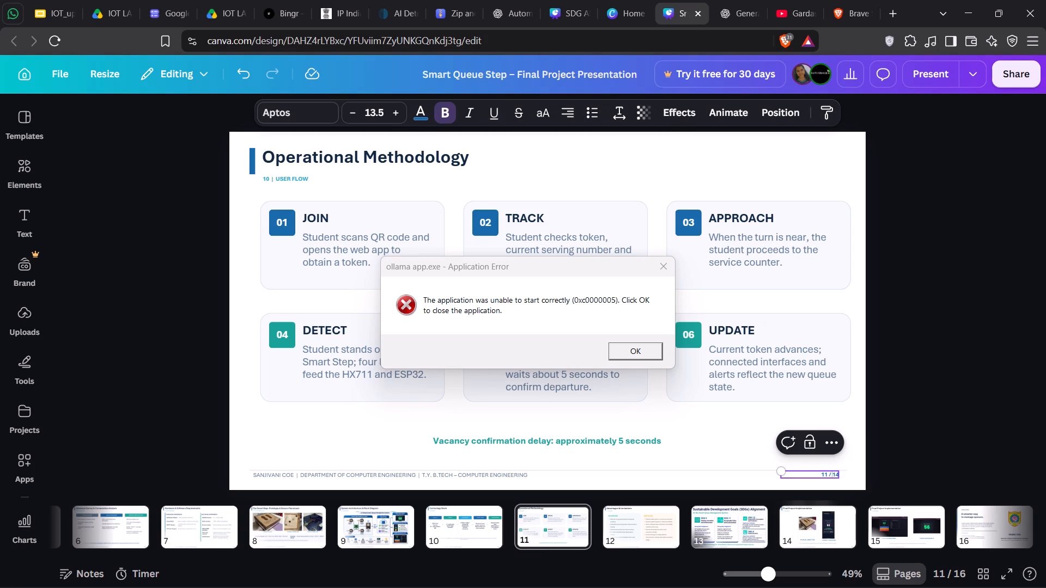
key("Right")
key("Right")
key("BackSpace")
key("5")
Return to the Advantages & Limitations slide and dismiss the ollama app.exe application error dialog.
left_click(650, 518)
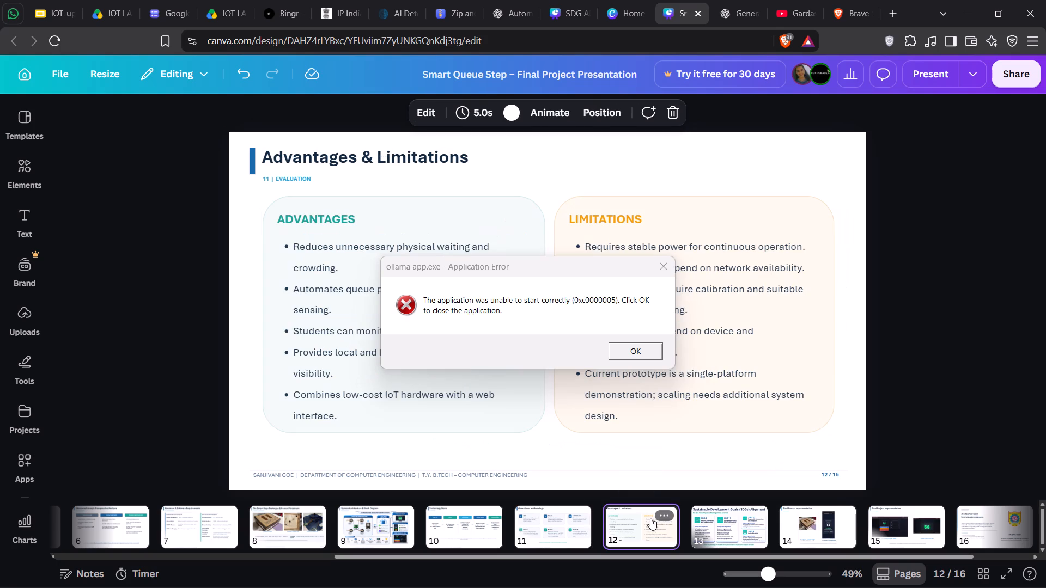
left_click(648, 342)
left_click(637, 356)
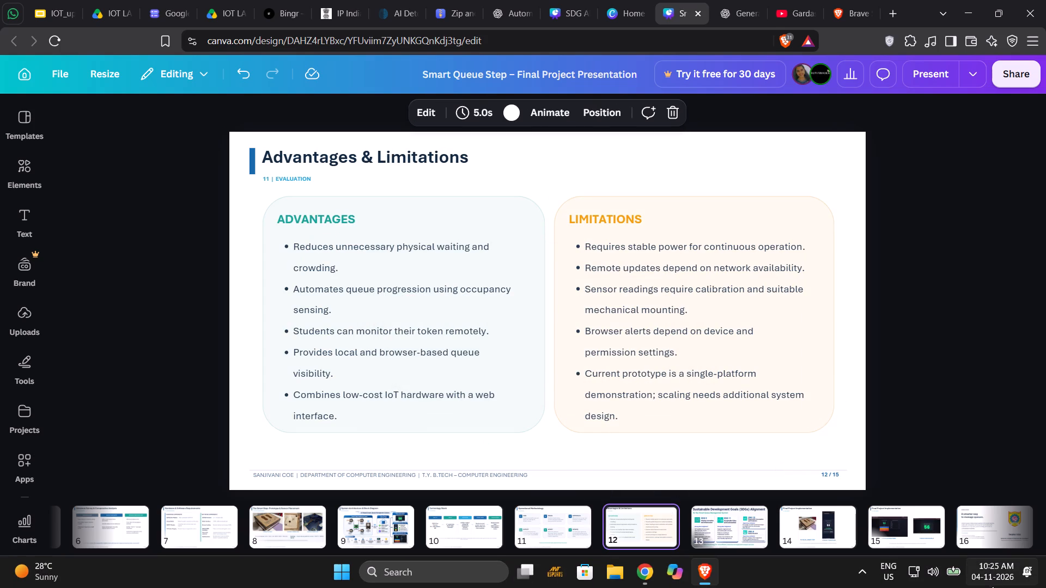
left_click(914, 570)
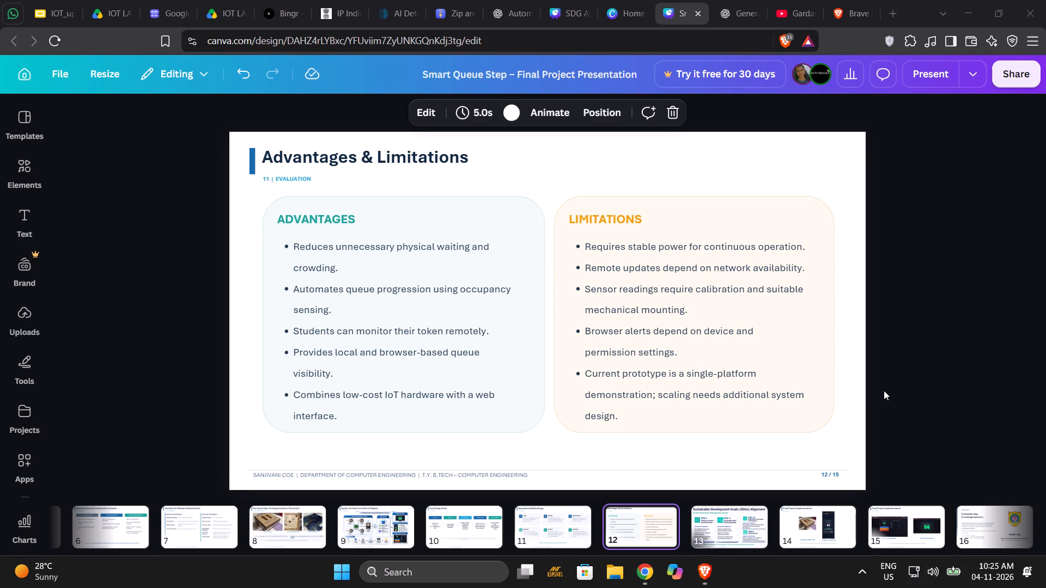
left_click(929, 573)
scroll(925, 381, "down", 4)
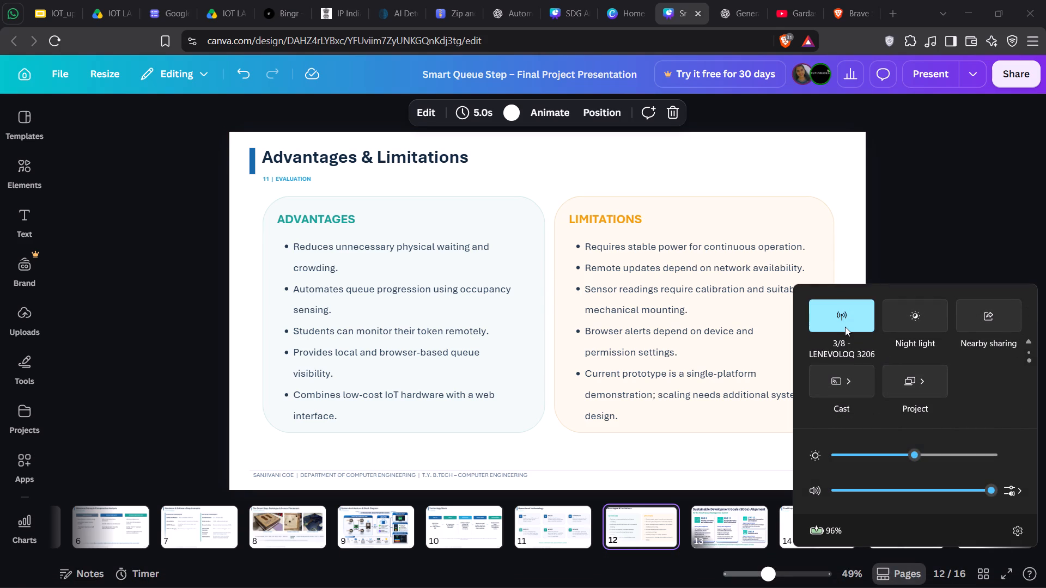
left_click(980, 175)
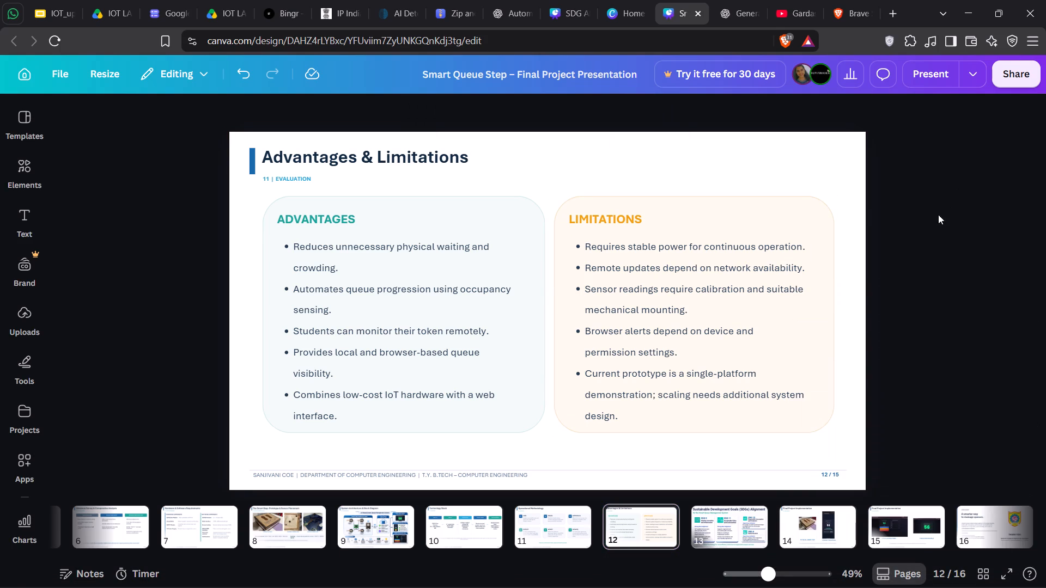
Open the page number in the footer of the Technology Stack slide for editing, with the cursor at the page total.
left_click(558, 530)
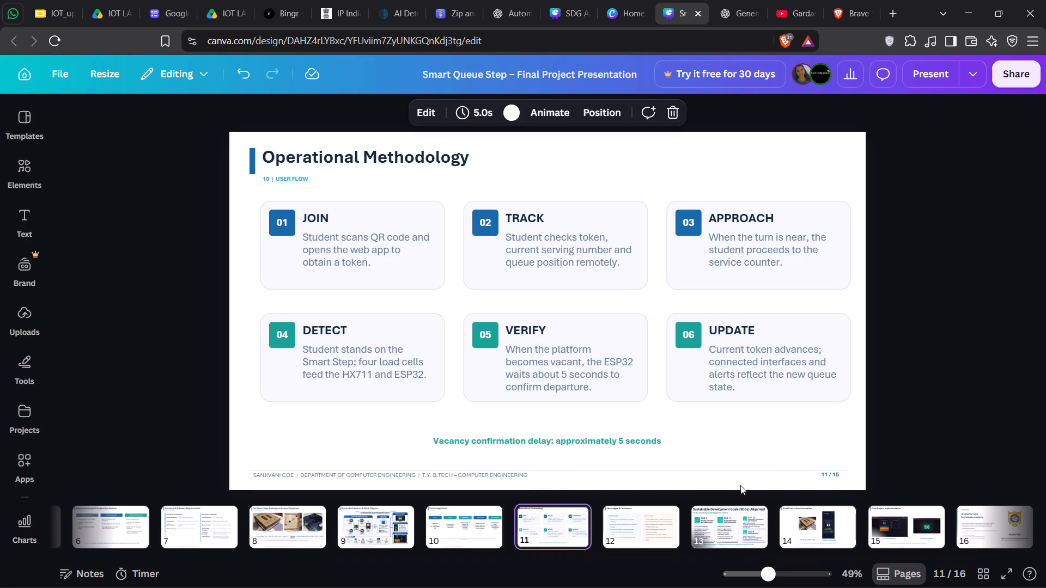
left_click(414, 525)
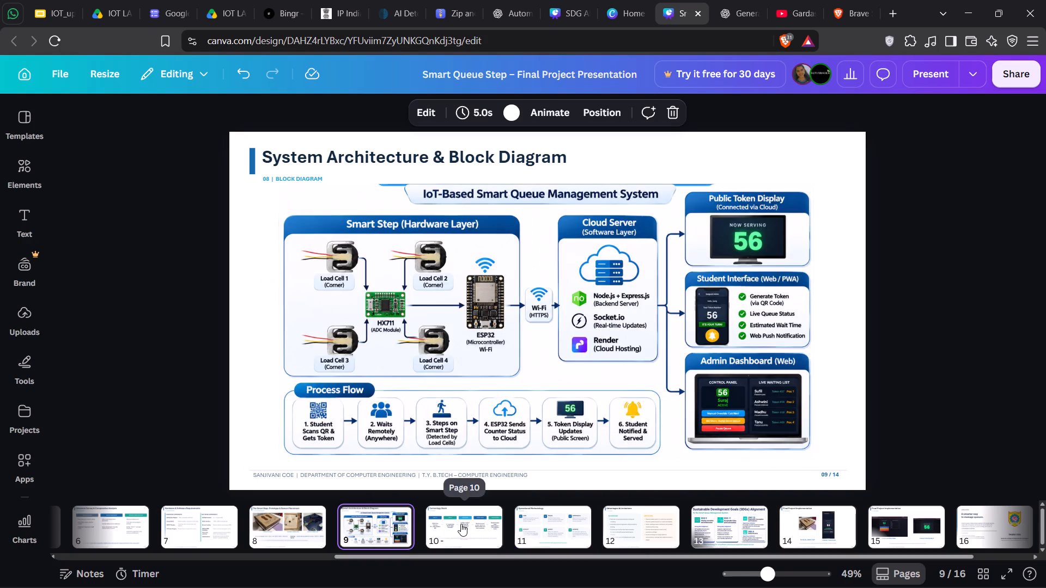
left_click(461, 524)
left_click(840, 475)
double_click(825, 475)
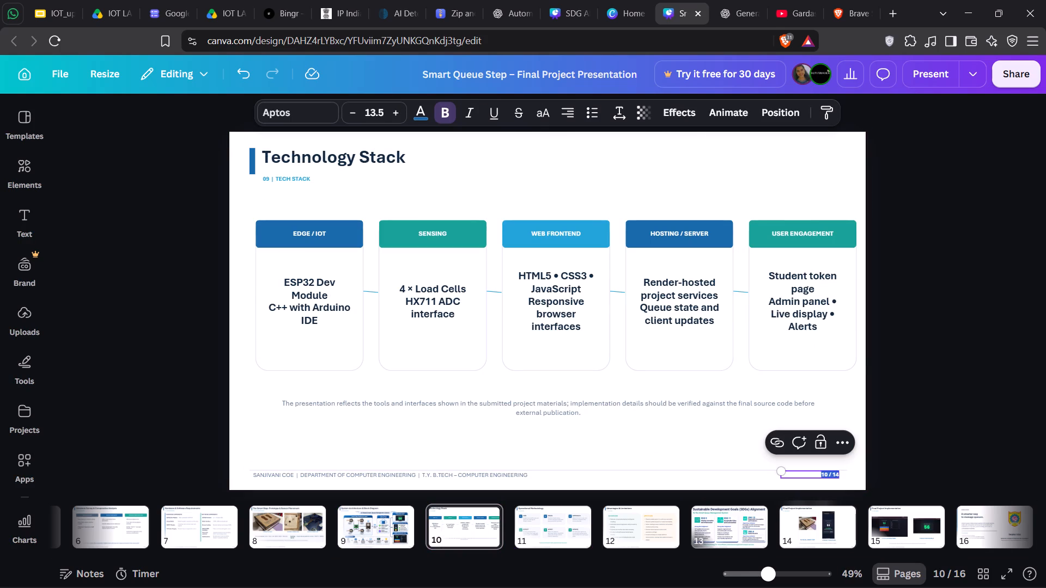
left_click(829, 473)
key("Right")
key("Right")
key("Right")
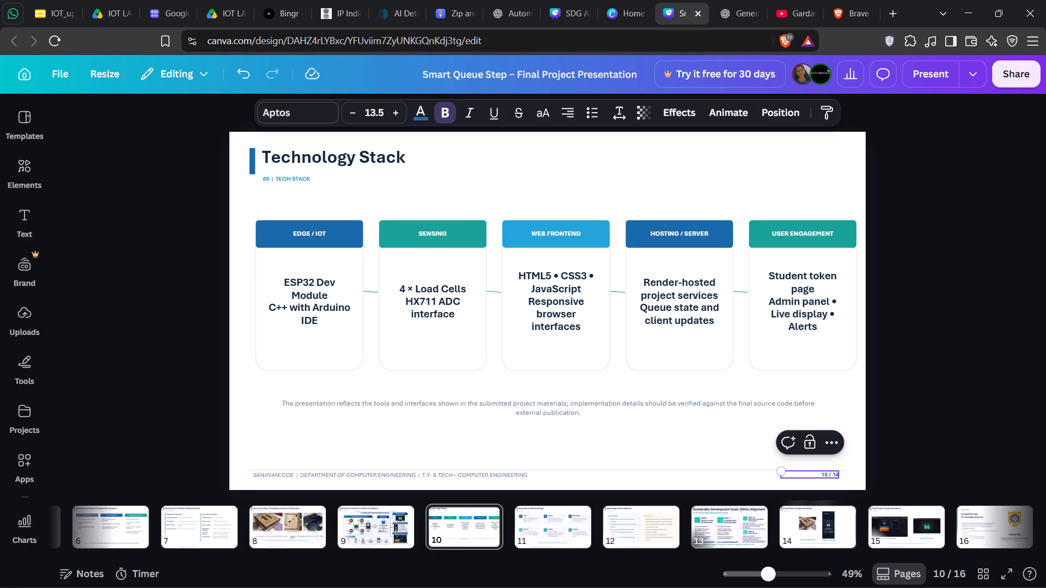
Set the page total in the footer of the Technology Stack slide to 15, making it 10 / 15.
key("Right")
key("BackSpace")
key("5")
Set the page total in the footer of the System Architecture & Block Diagram slide to 15, making it 09 / 15.
left_click(382, 521)
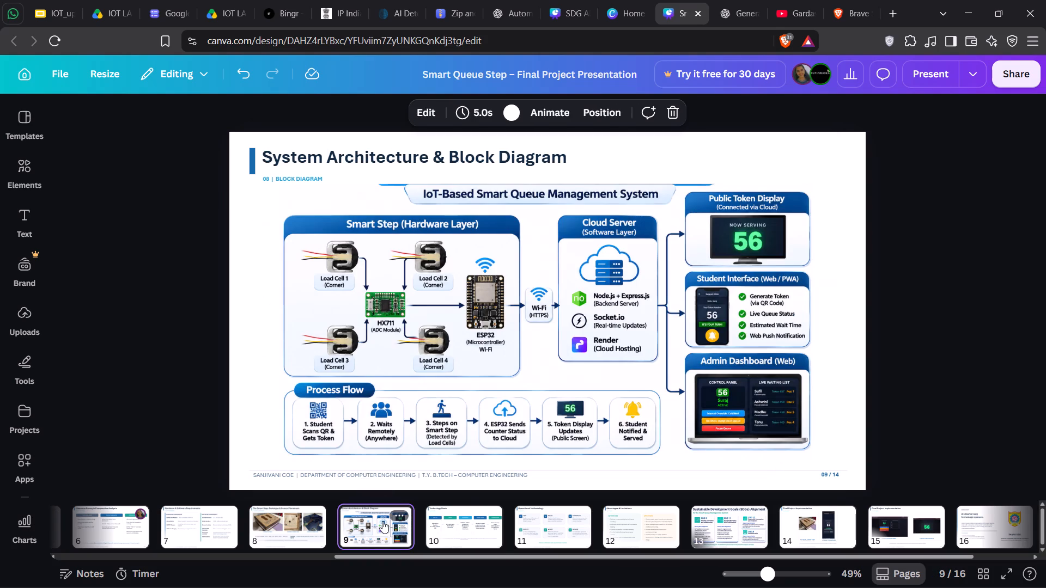
left_click(838, 475)
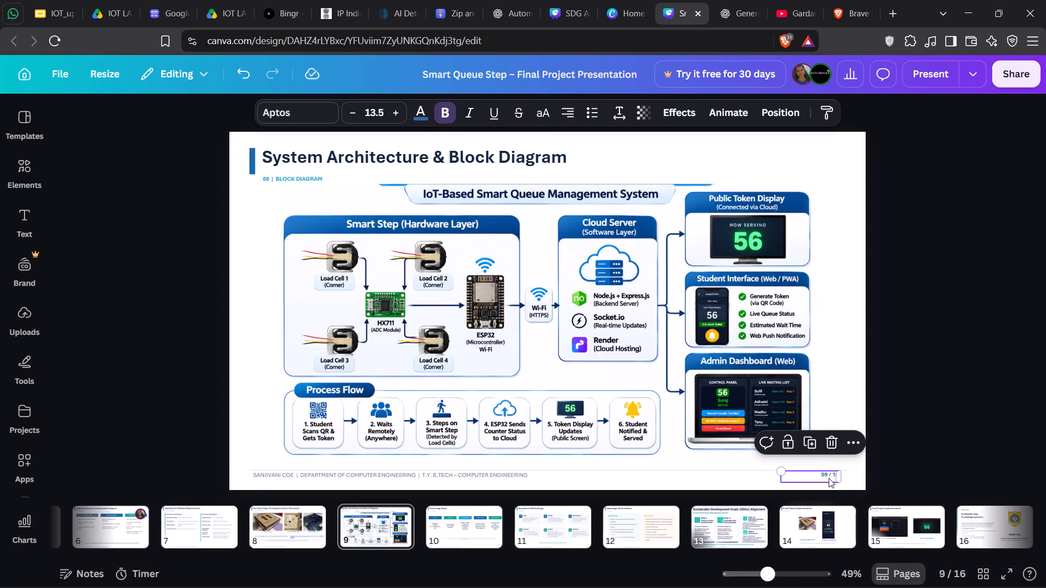
left_click(828, 478)
left_click(828, 477)
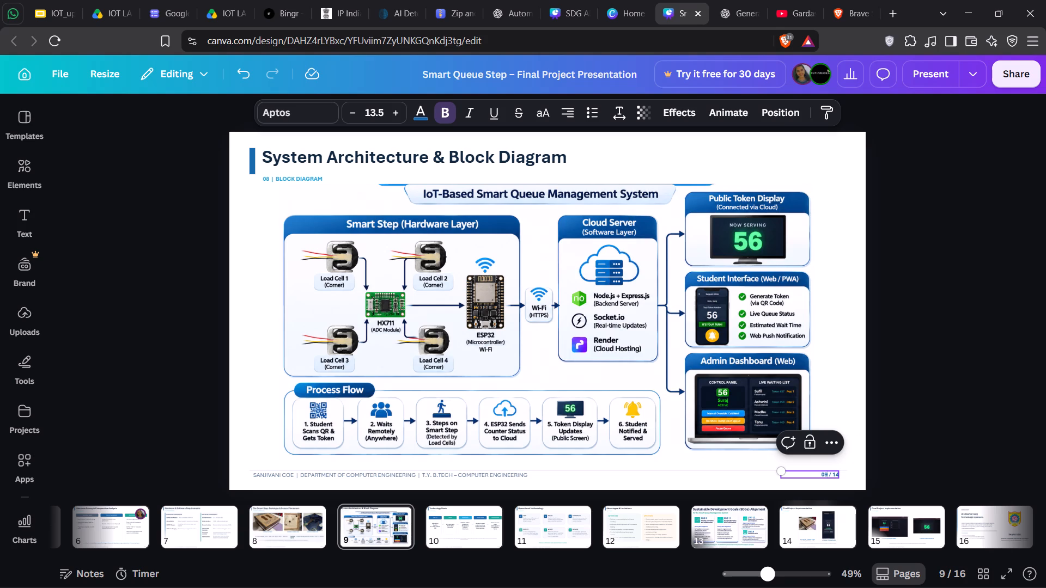
key("Right")
key("Right")
key("Right")
key("Right")
key("Right")
key("BackSpace")
key("5")
Set the page total in the footer of the Prototype & Sensor Placement slide to 15, making it 08 / 15.
left_click(254, 541)
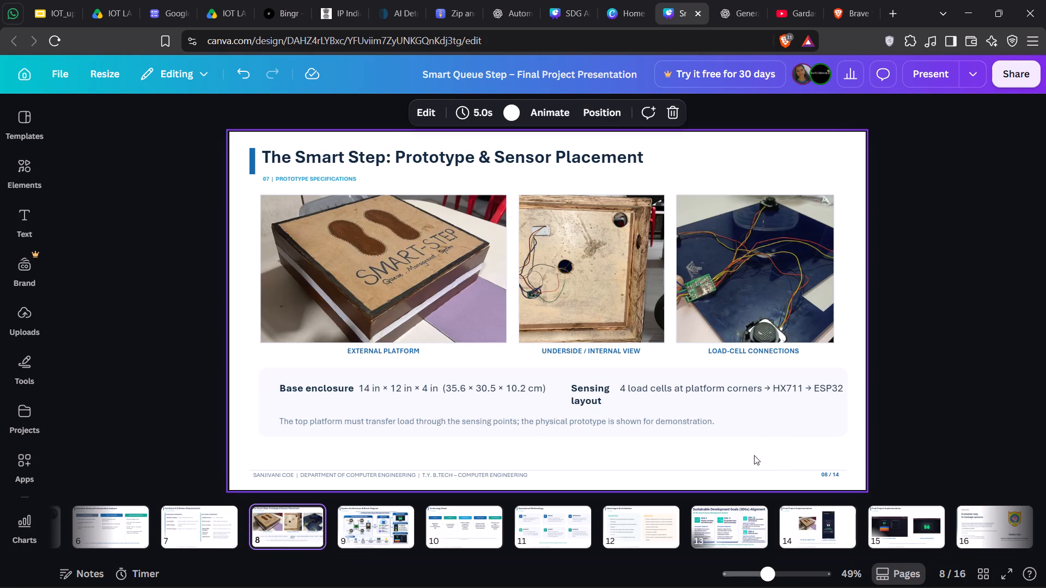
left_click(828, 477)
double_click(830, 477)
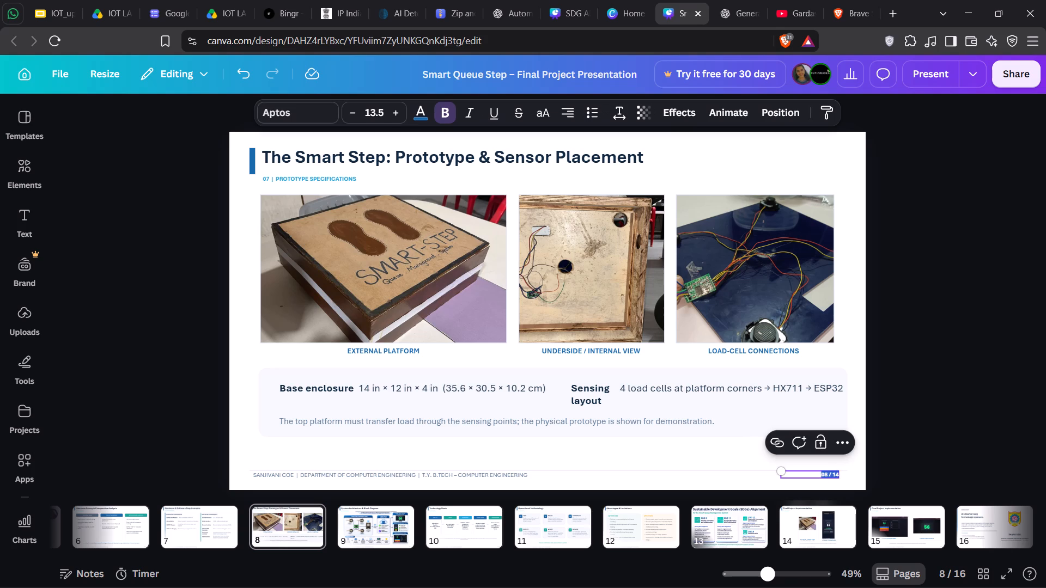
left_click(830, 477)
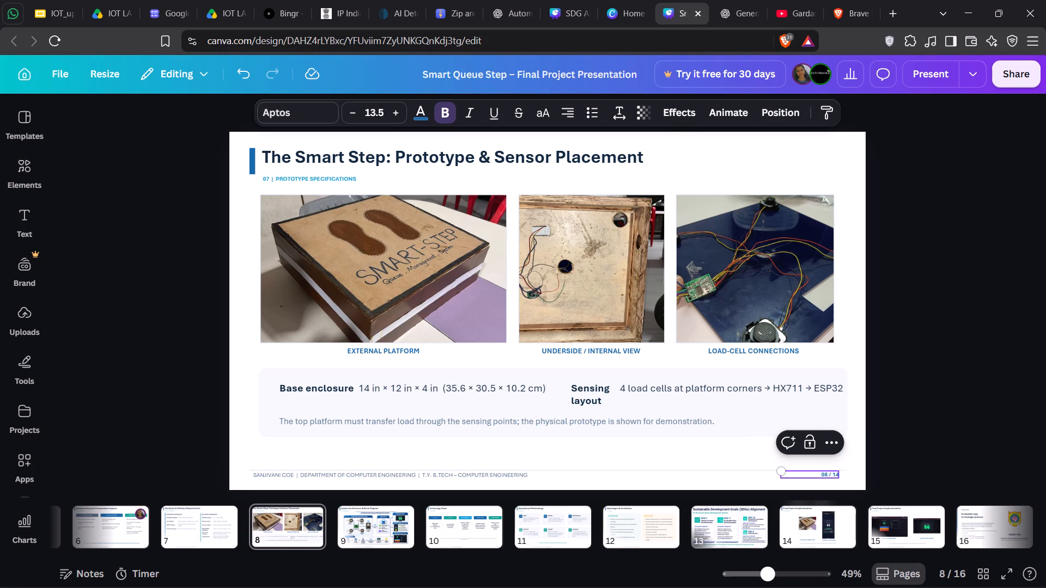
key("Right")
key("Right")
key("Right")
key("Right")
key("BackSpace")
key("5")
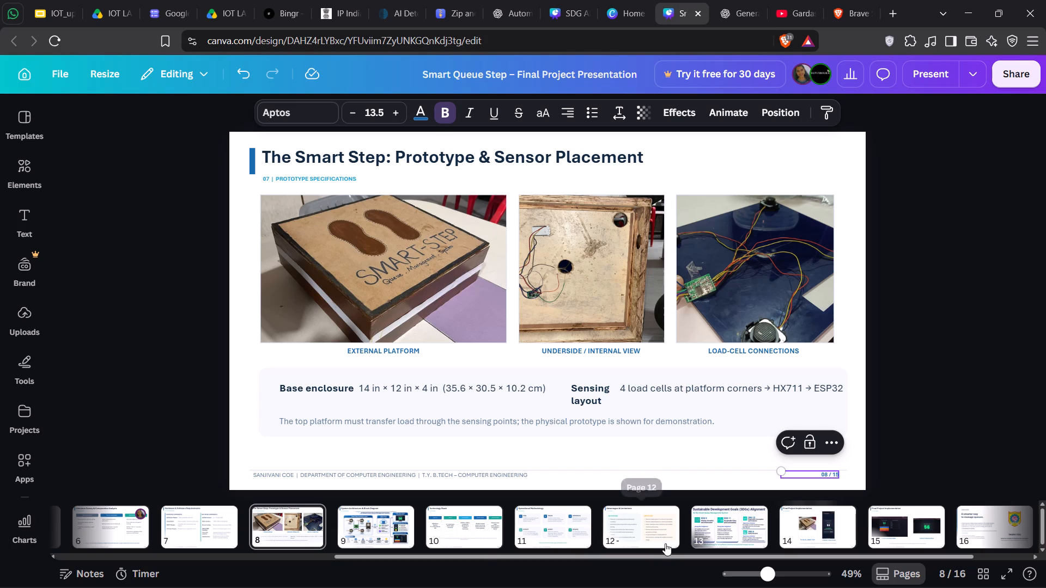
Set the page total in the footer of the Hardware & Software Requirements slide to 15, making it 07 / 15.
left_click(212, 539)
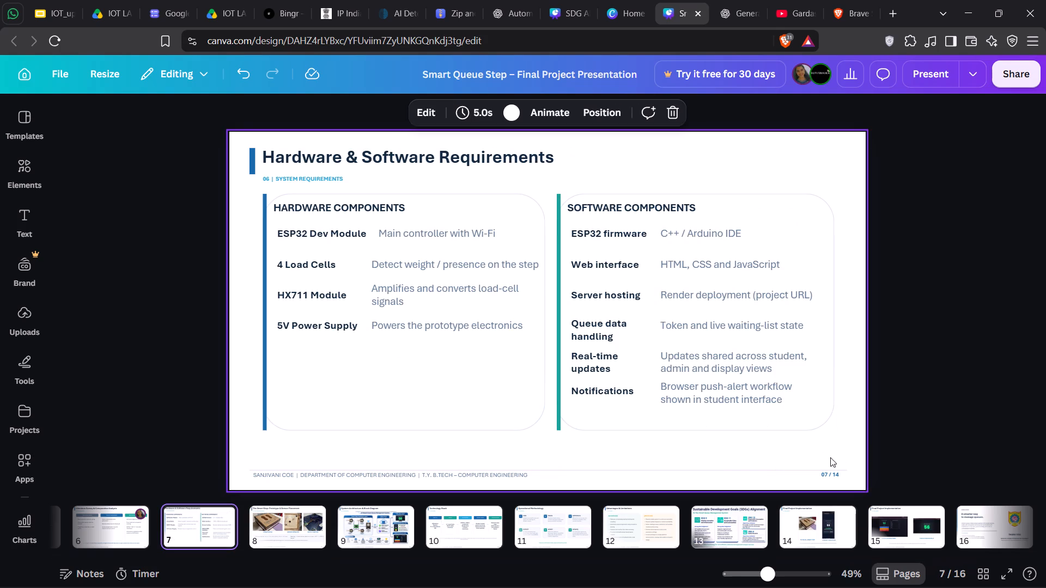
double_click(832, 474)
left_click(832, 474)
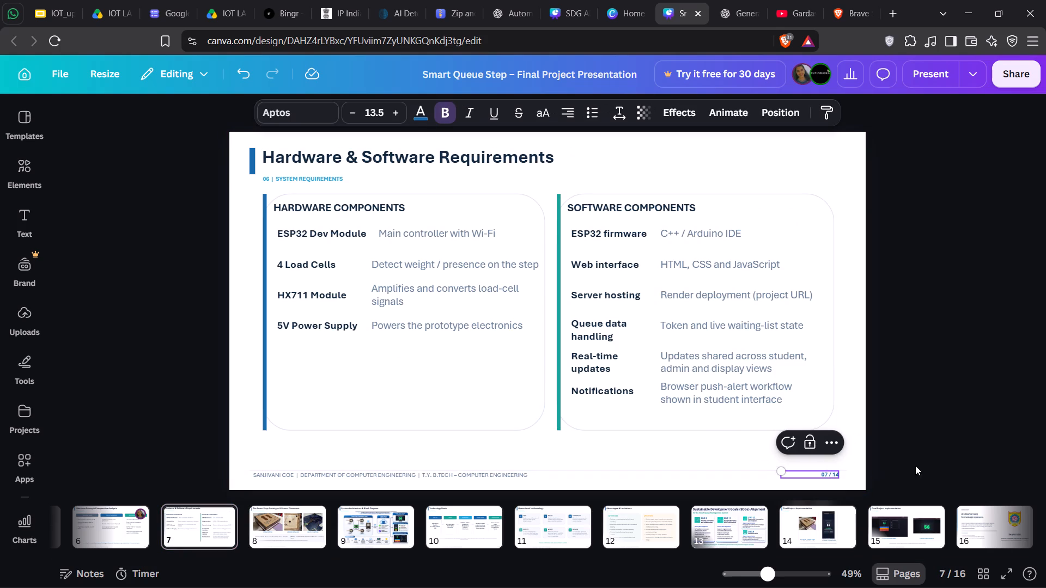
key("Right")
key("Right")
key("BackSpace")
key("5")
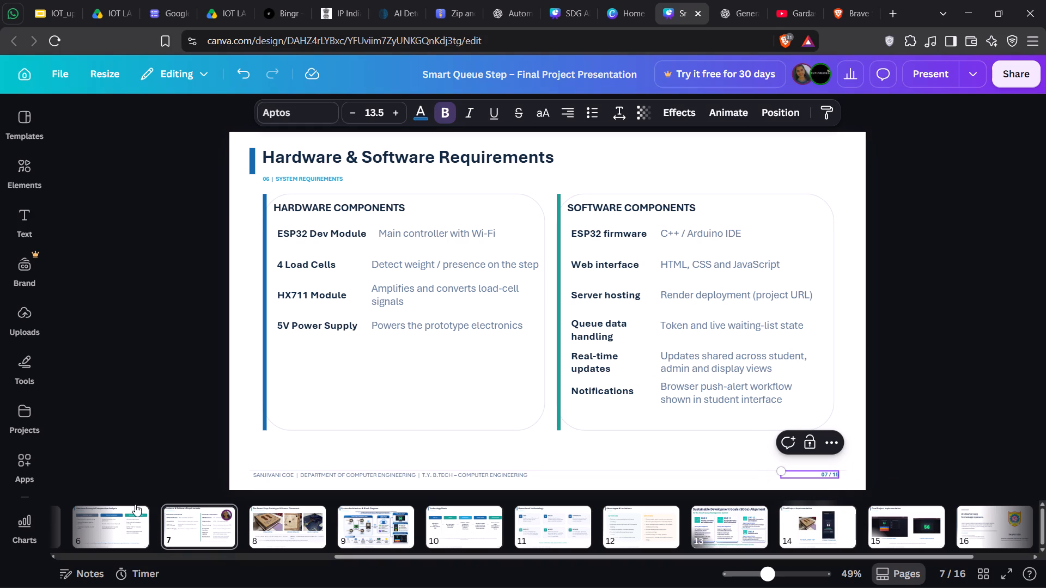
Check the footer numbering on the Literature Survey slide, then page through the deck from the title slide to the Final Project Implementation slides.
left_click(139, 517)
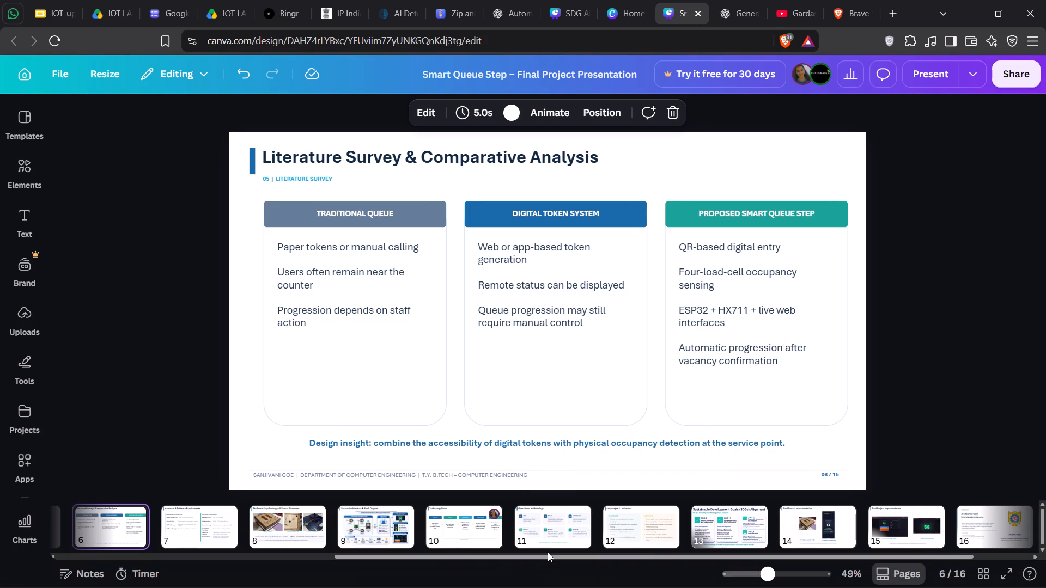
left_click_drag(547, 555, 220, 559)
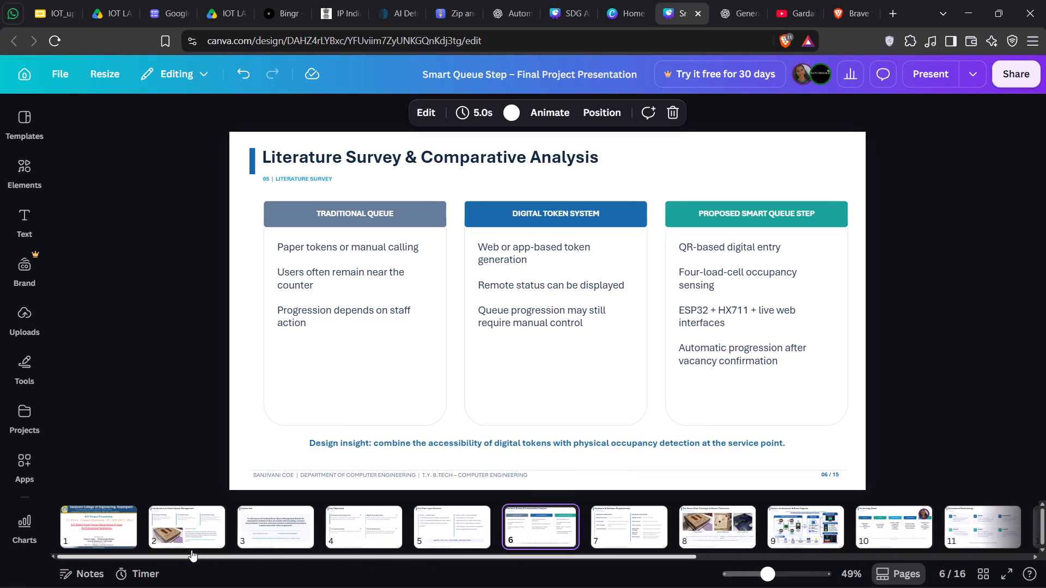
left_click(108, 519)
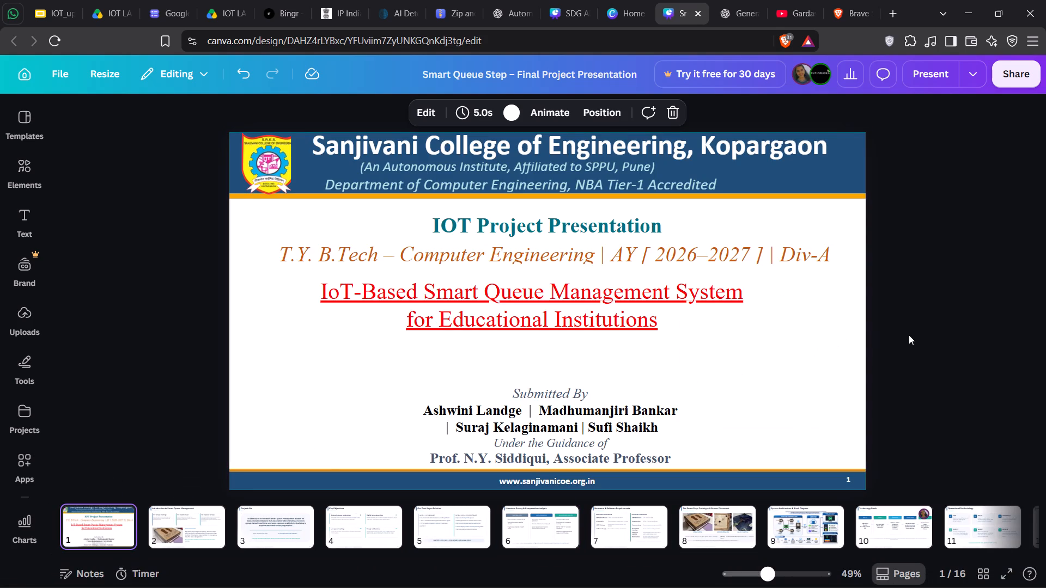
key("Right")
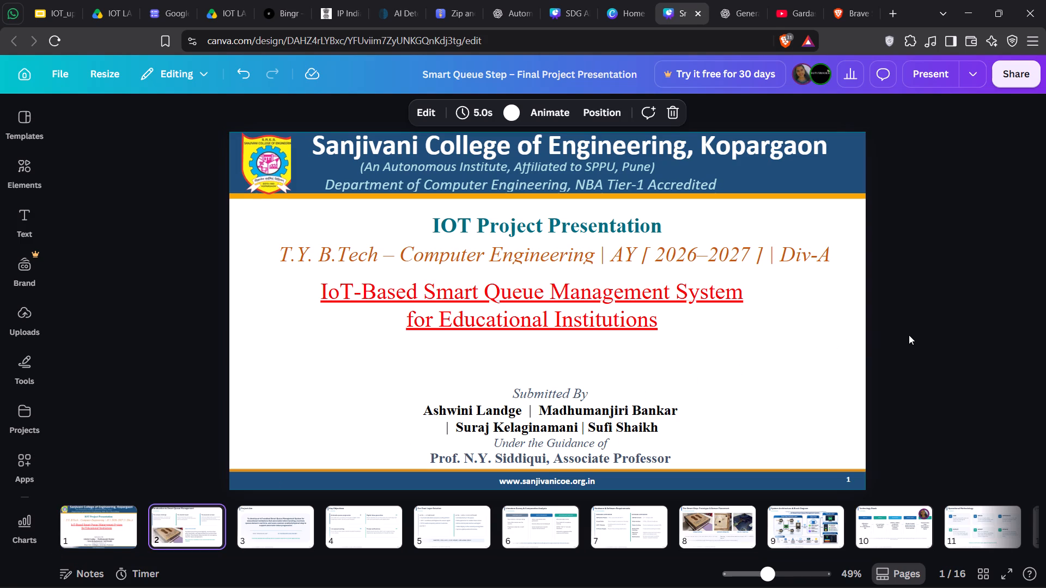
key("Left")
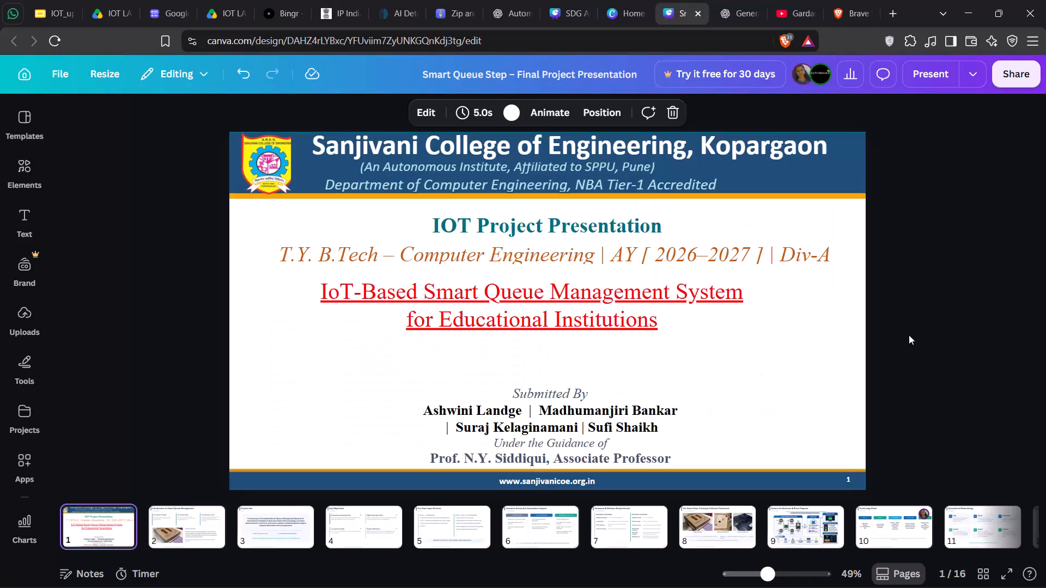
key("Right")
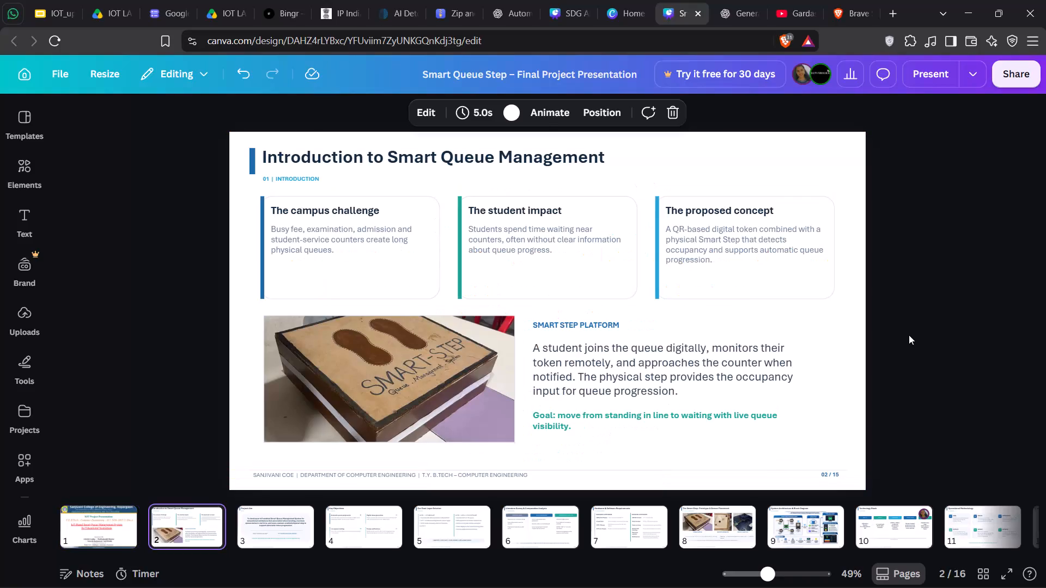
key("Right")
key("Right")
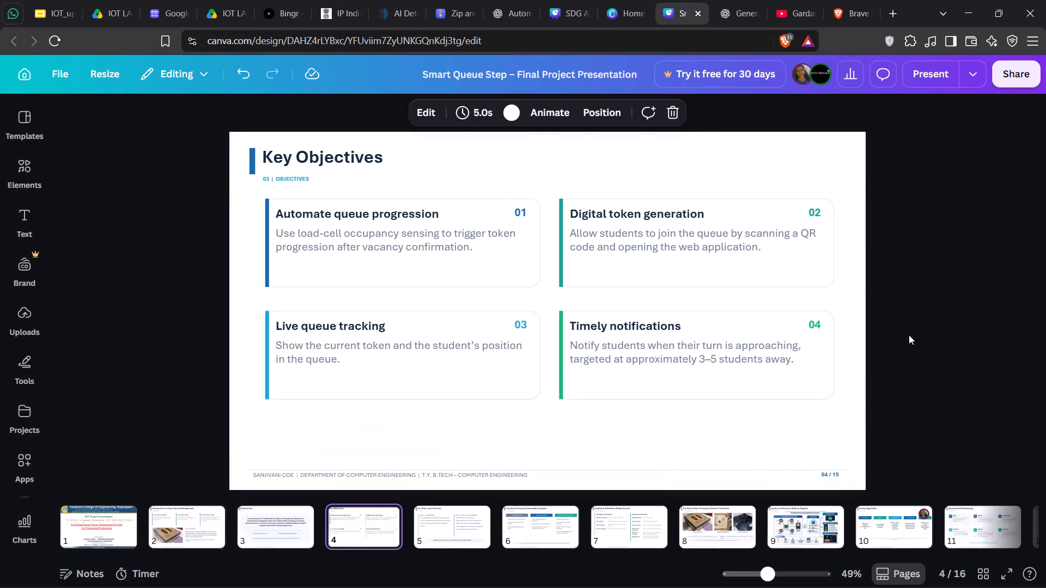
key("Right")
key("Right")
key("Right")
key("Right")
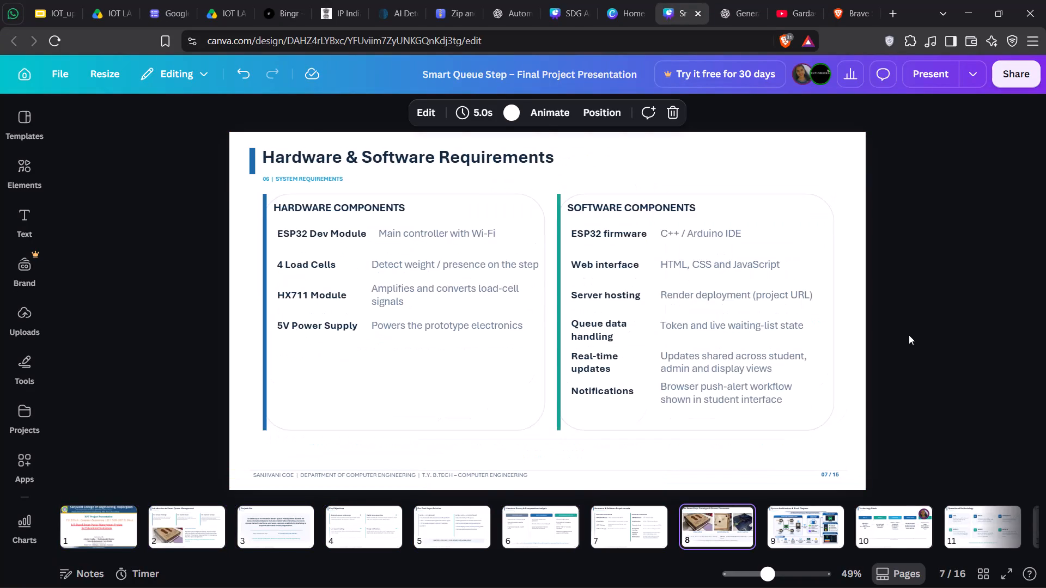
key("Right")
key("Right")
key("Right")
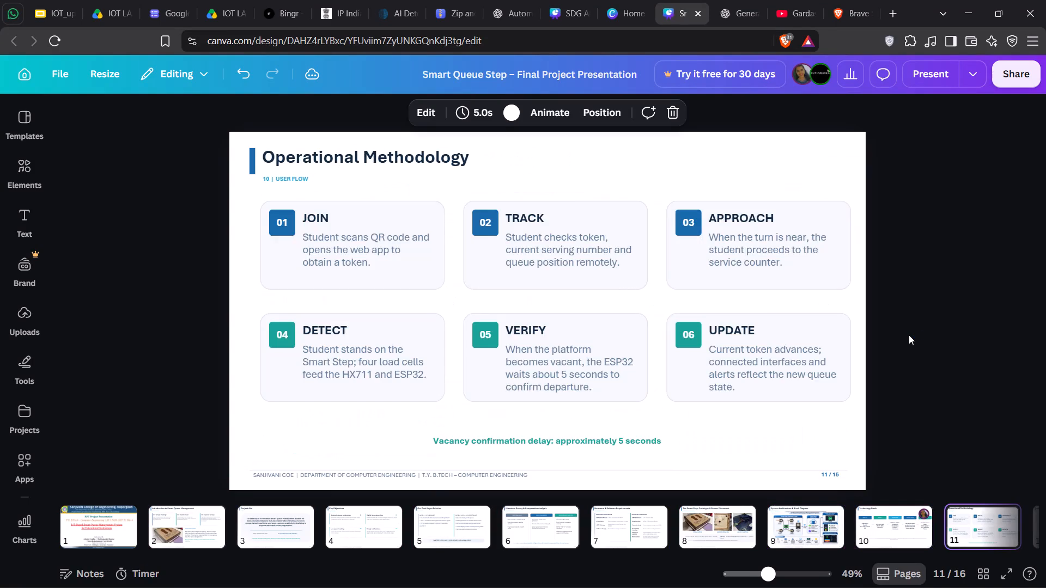
key("Right")
key("Right")
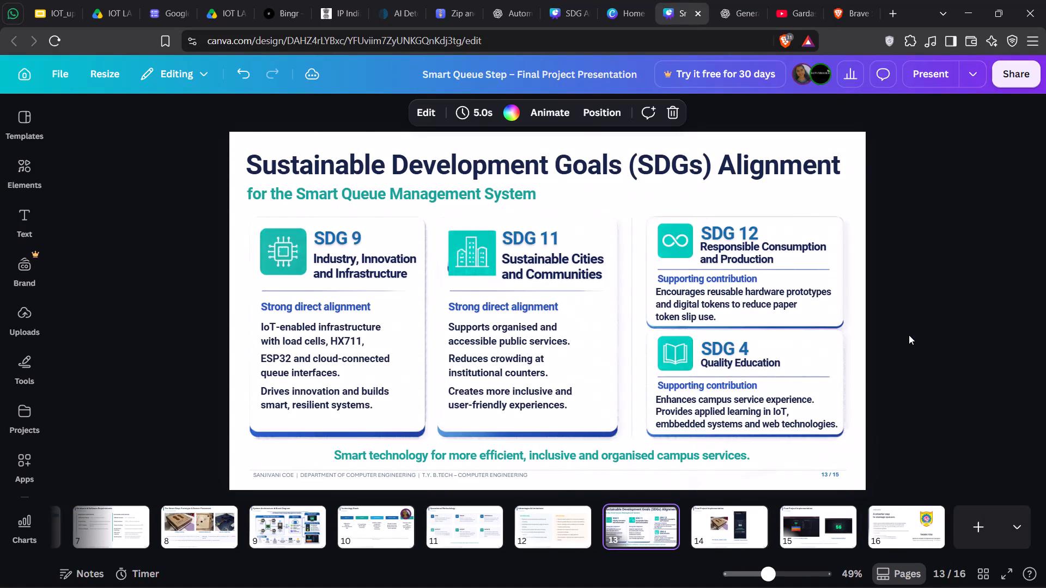
key("Right")
key("Right")
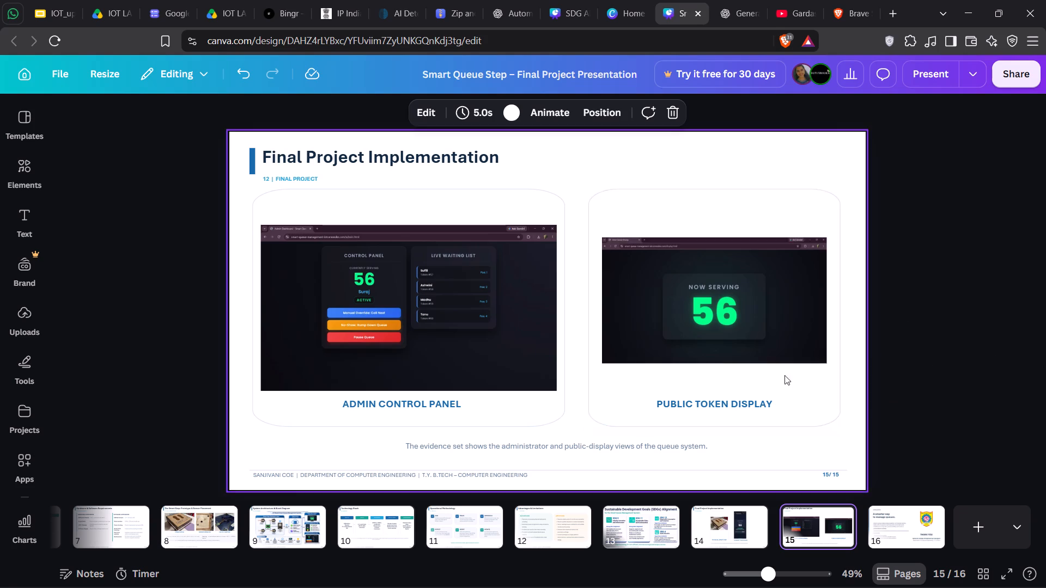
left_click(730, 524)
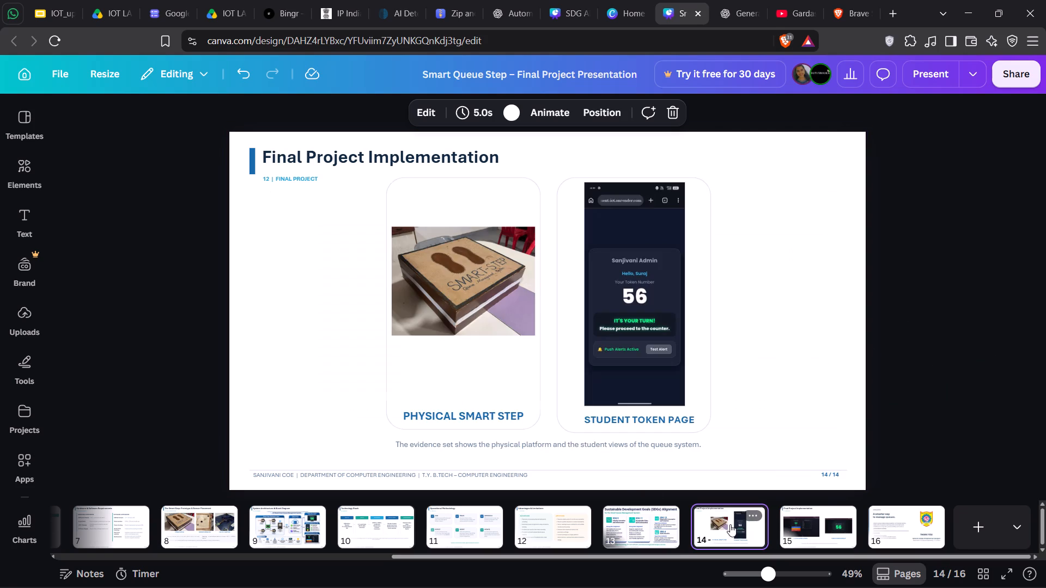
left_click(629, 524)
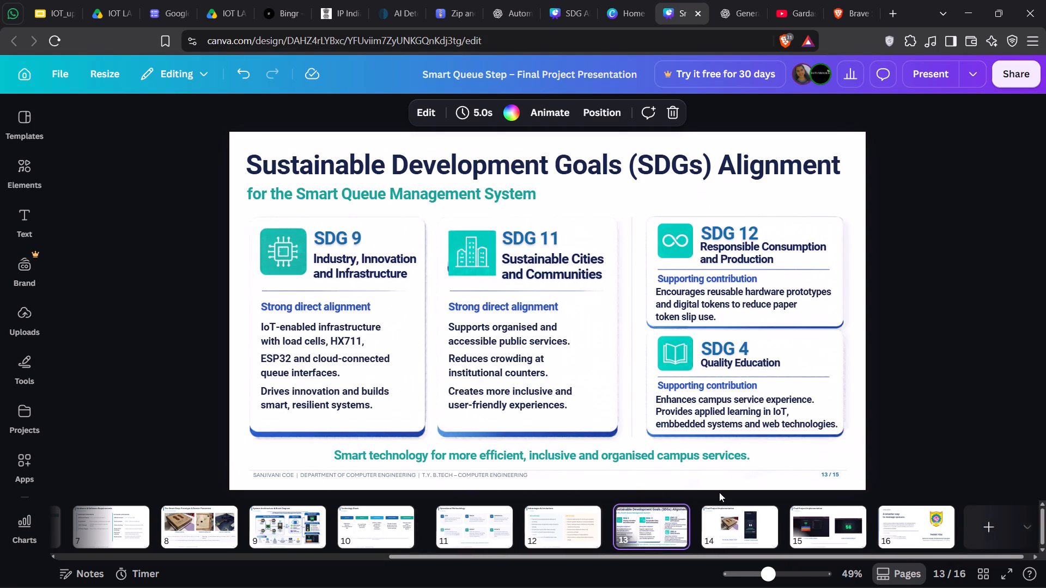
left_click(755, 525)
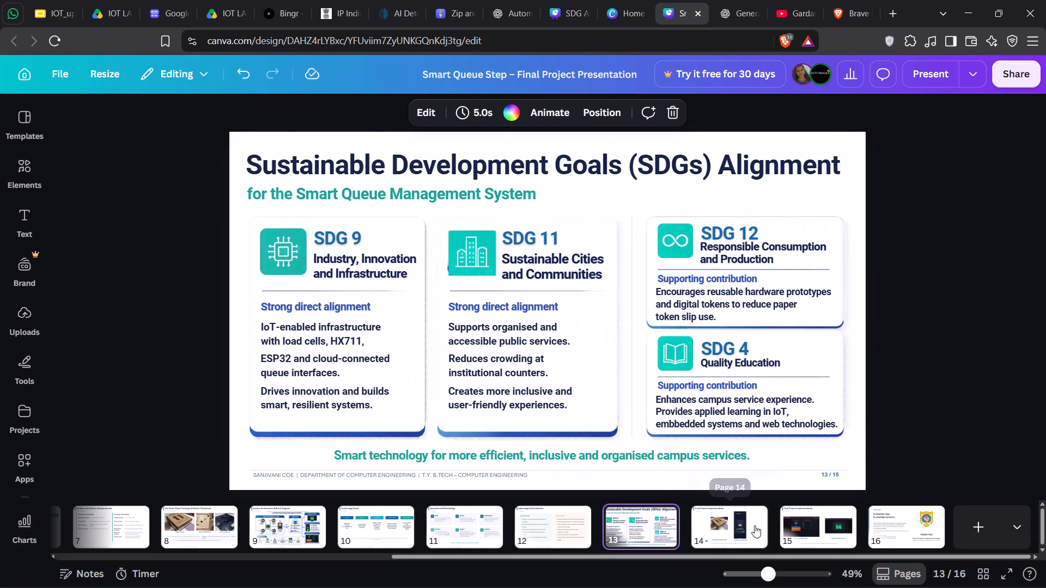
left_click(798, 524)
left_click(716, 535)
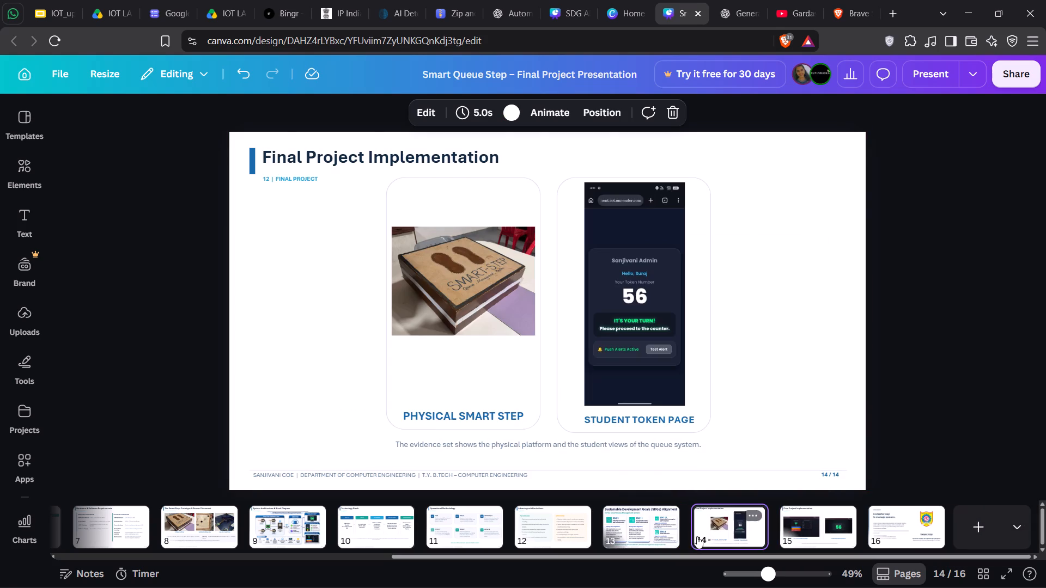
left_click(641, 531)
Set the page total in the footer of the Final Project Implementation slide with the physical Smart Step to 15, making it 14 / 15.
left_click(727, 526)
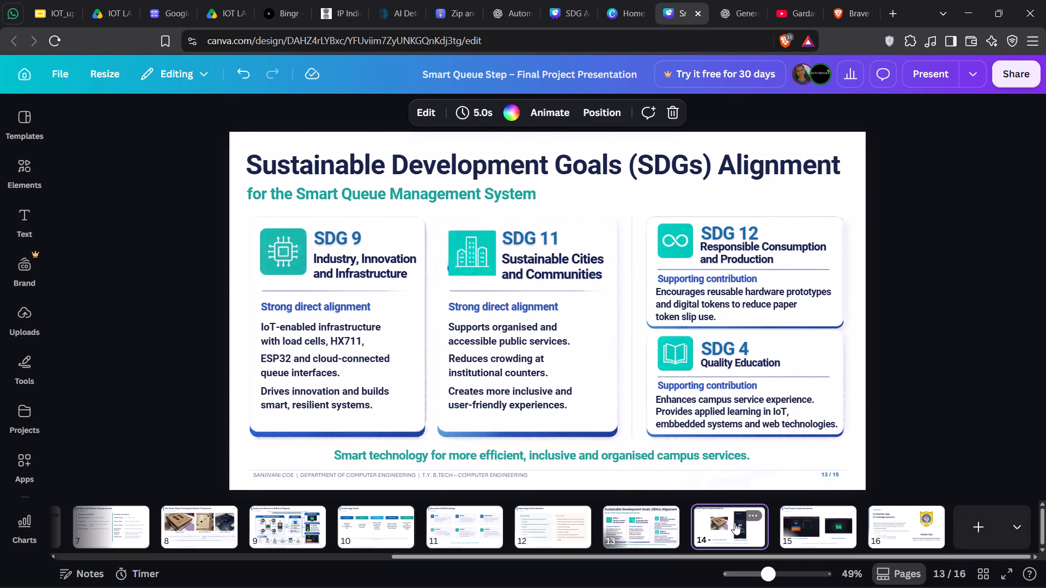
double_click(833, 474)
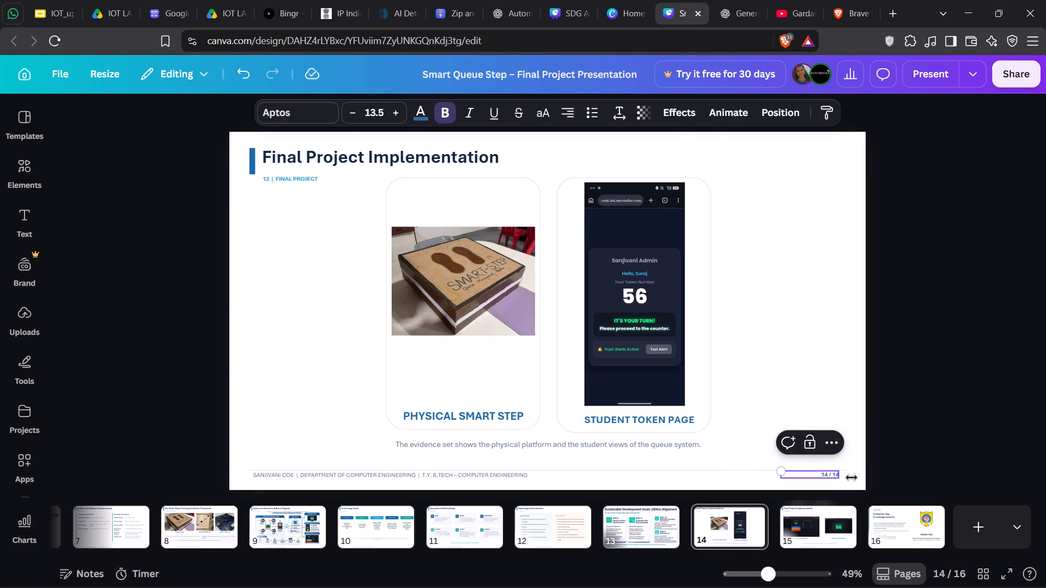
key("Right")
key("Right")
key("5")
key("BackSpace")
key("BackSpace")
key("5")
Review the closing slides, comparing the SDG Alignment slide's layout and footer with the Technology Stack, Operational Methodology and Advantages & Limitations slides.
left_click(812, 310)
left_click(982, 290)
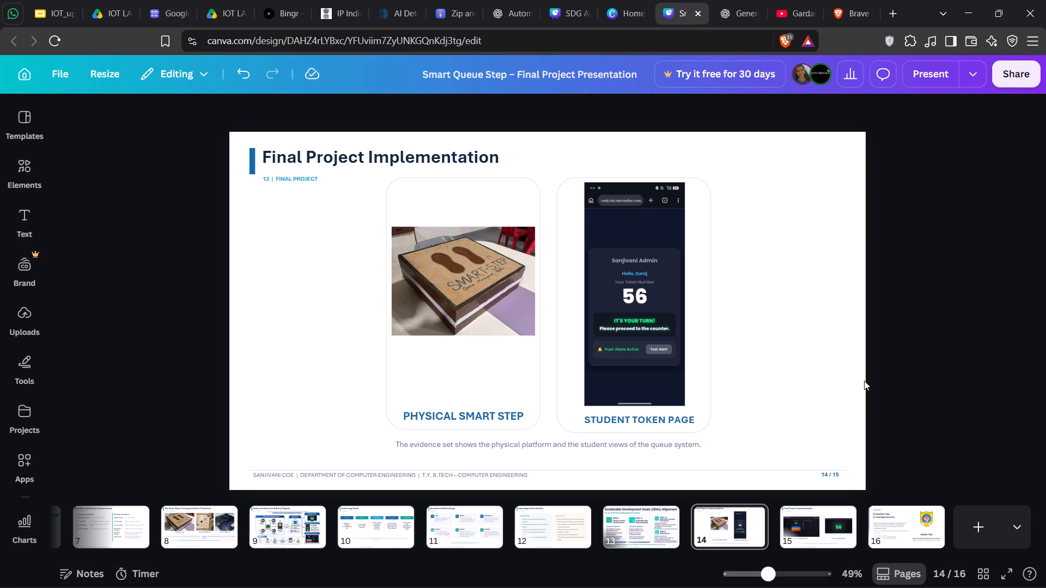
left_click(925, 525)
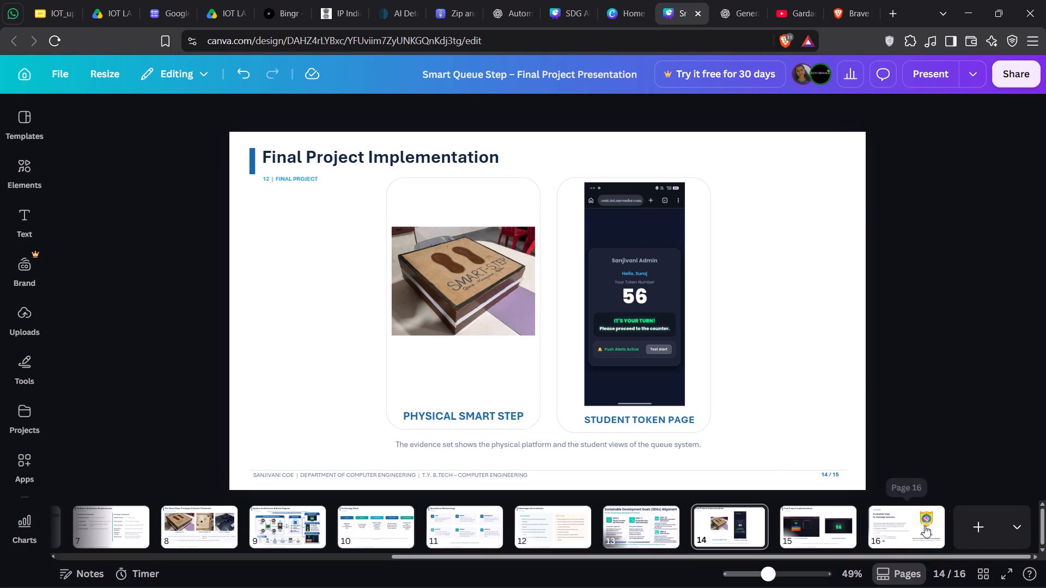
left_click(804, 530)
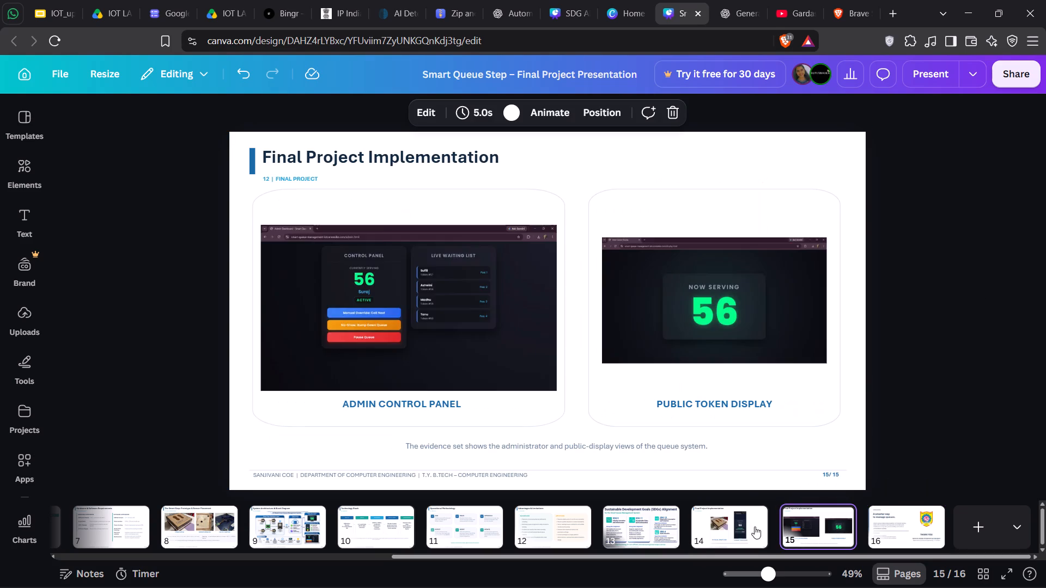
left_click(744, 525)
left_click(669, 522)
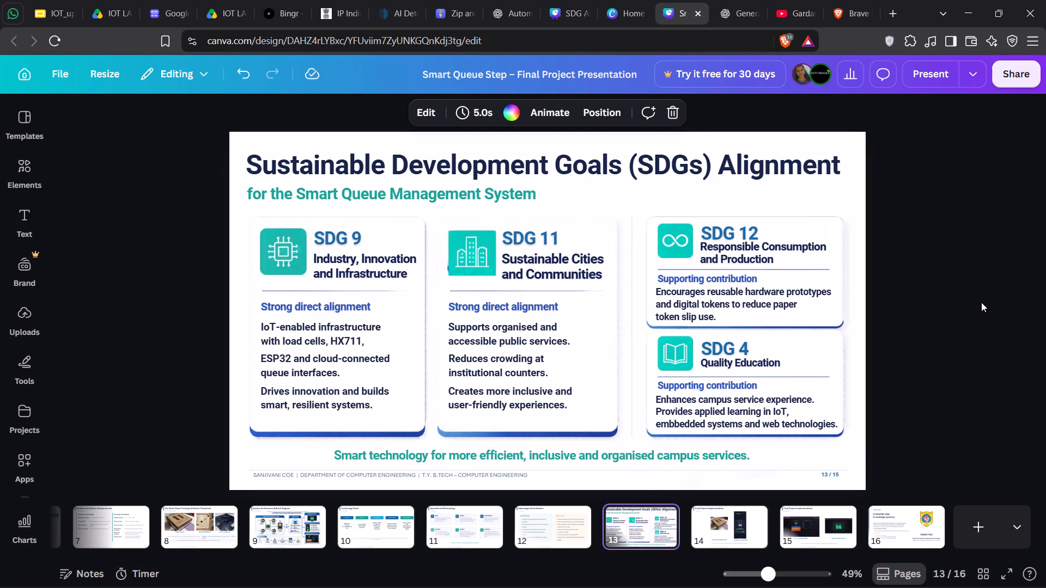
left_click(1014, 314)
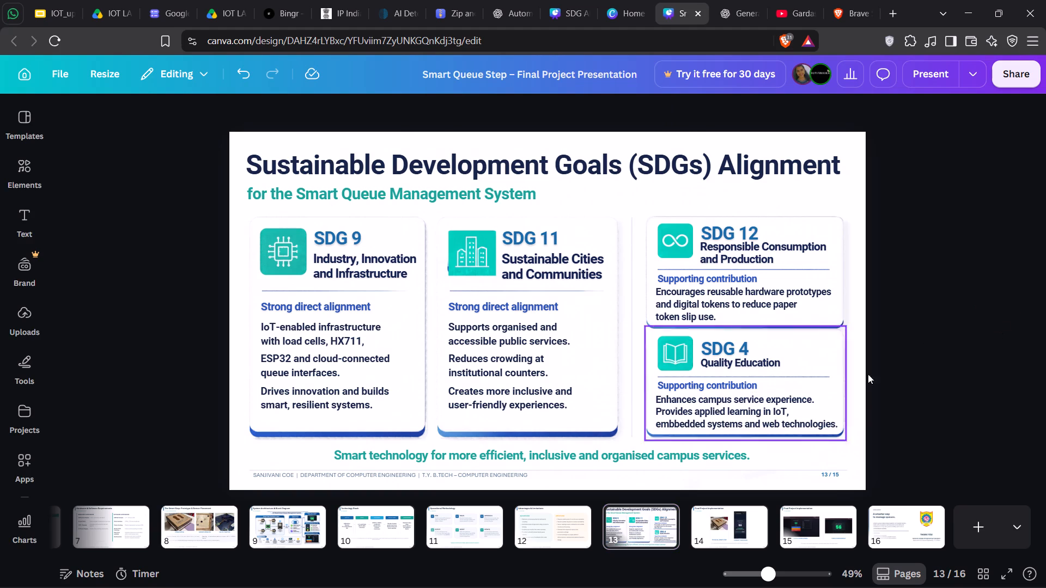
left_click(530, 536)
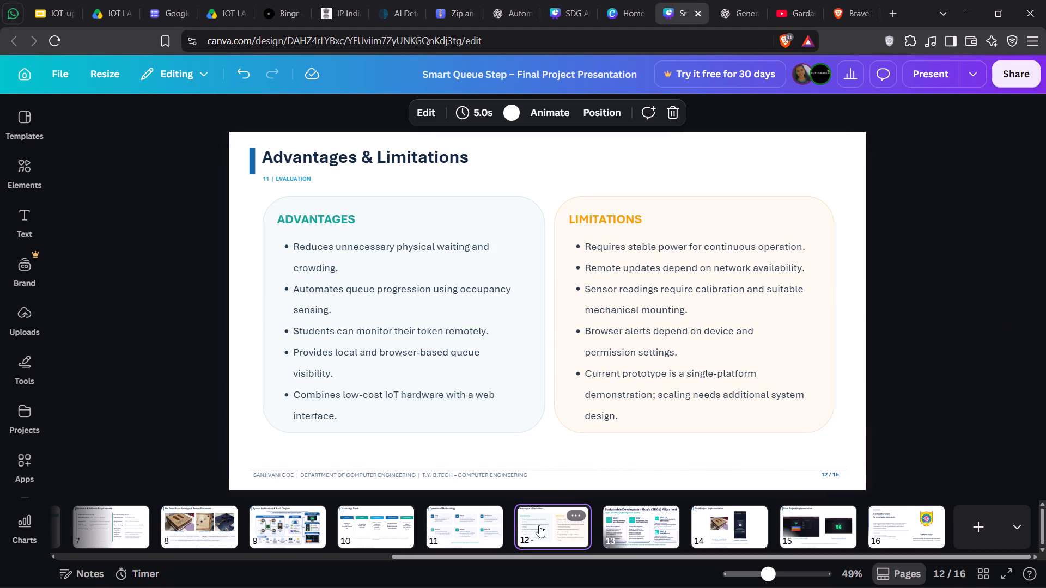
left_click(638, 516)
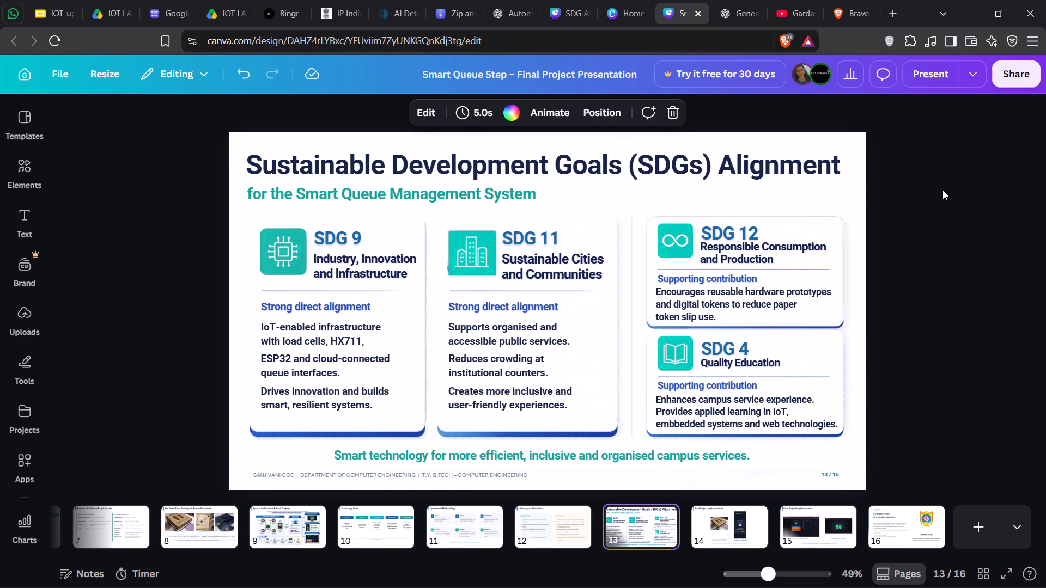
left_click(387, 534)
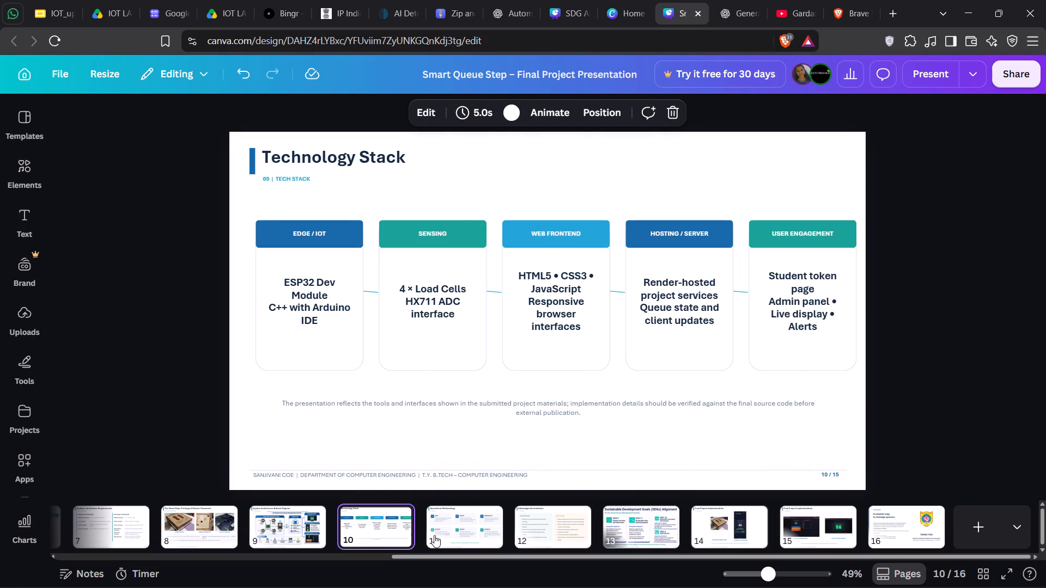
left_click(434, 535)
left_click(494, 538)
left_click(541, 531)
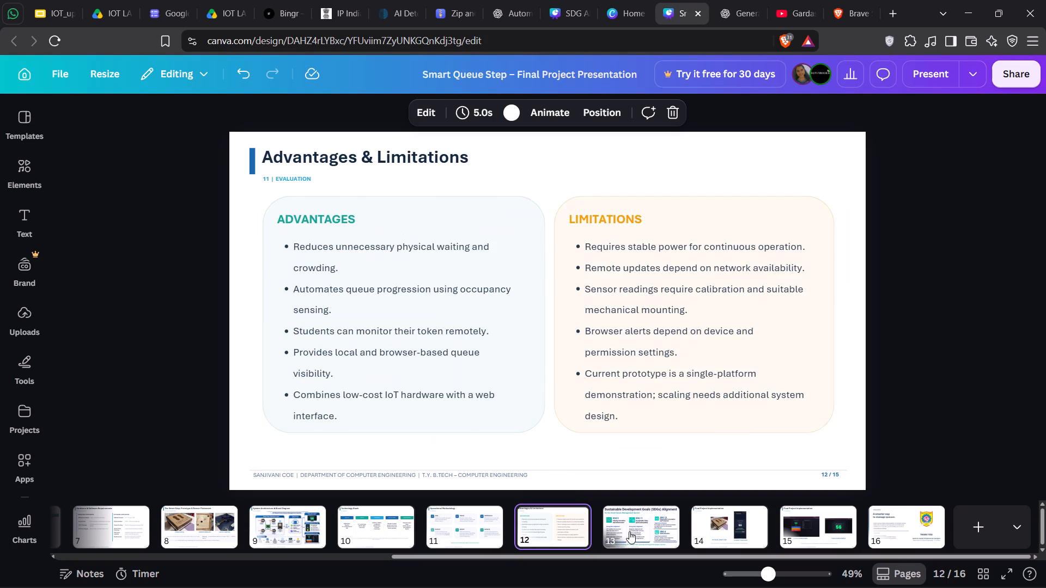
left_click(630, 531)
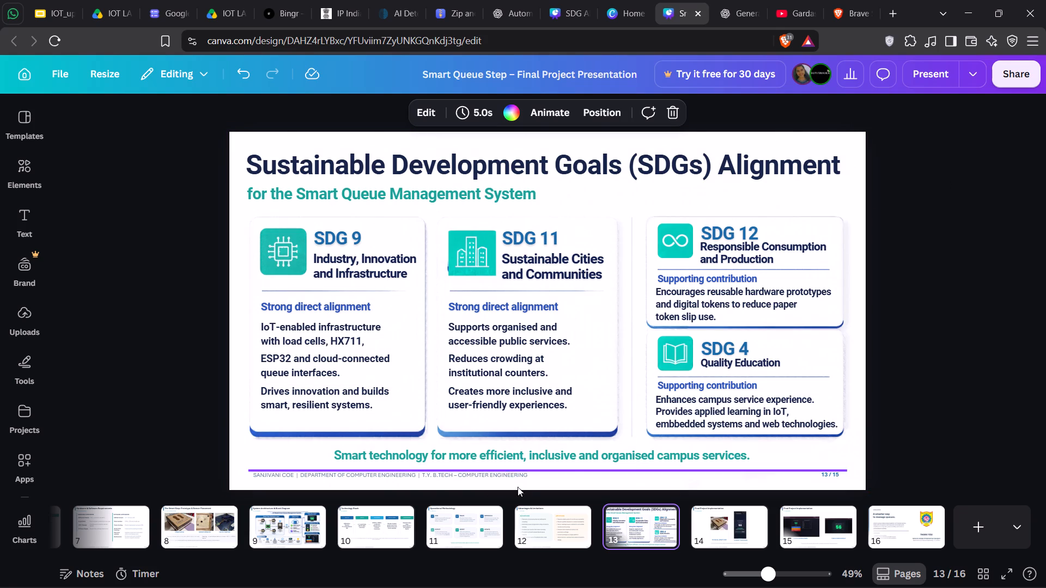
left_click(431, 523)
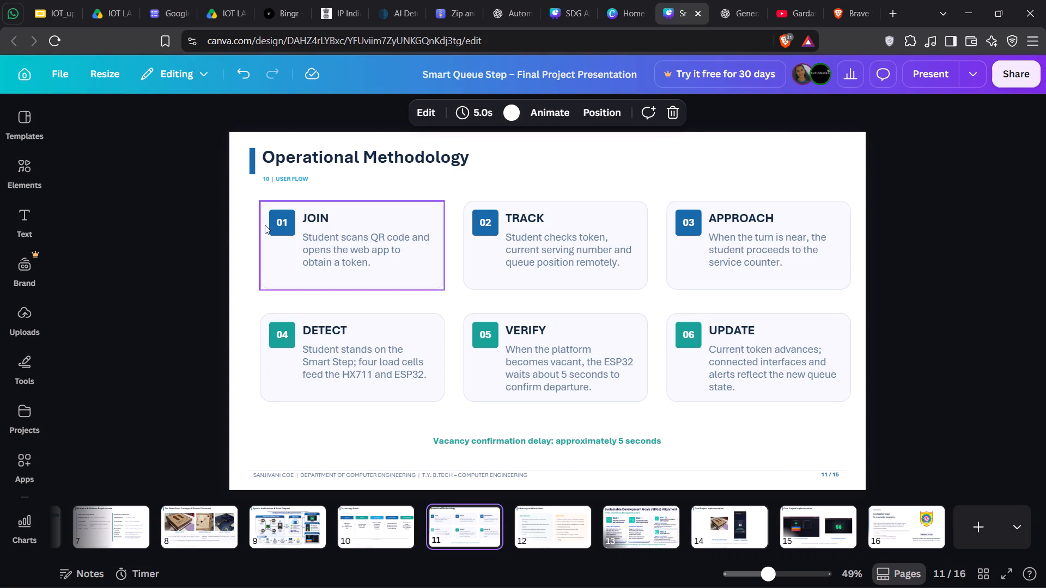
left_click(664, 534)
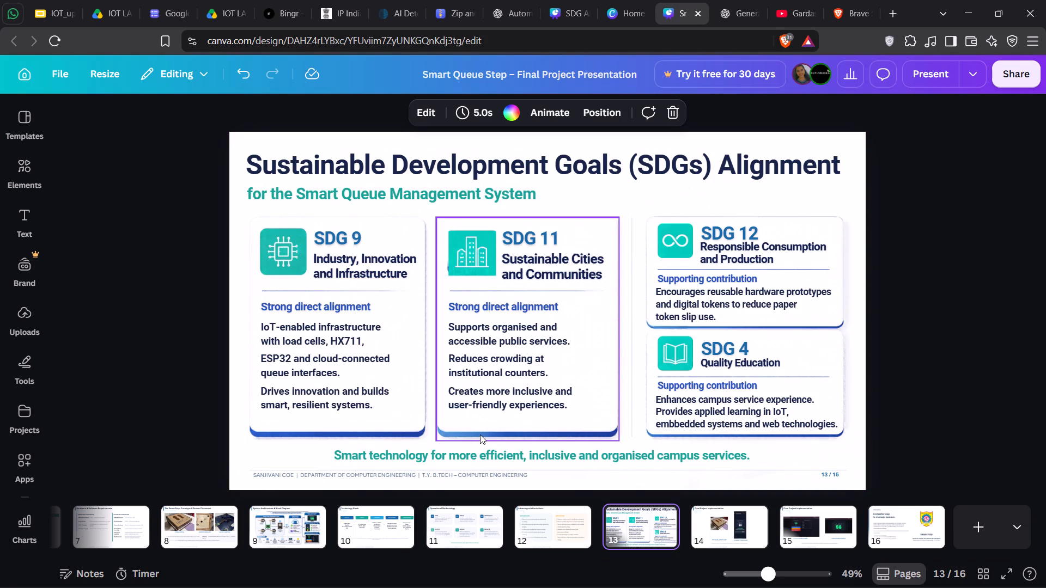
left_click(1030, 297)
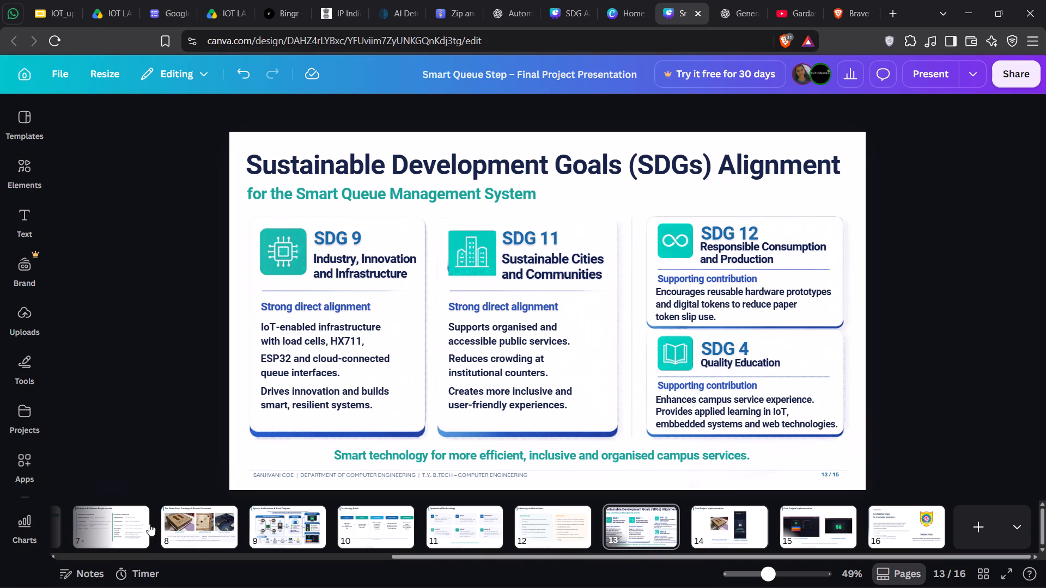
Return to the title slide, then check the System Architecture & Block Diagram slide and the Prototype & Sensor Placement slide.
left_click_drag(510, 554, 124, 584)
left_click_drag(99, 531, 99, 536)
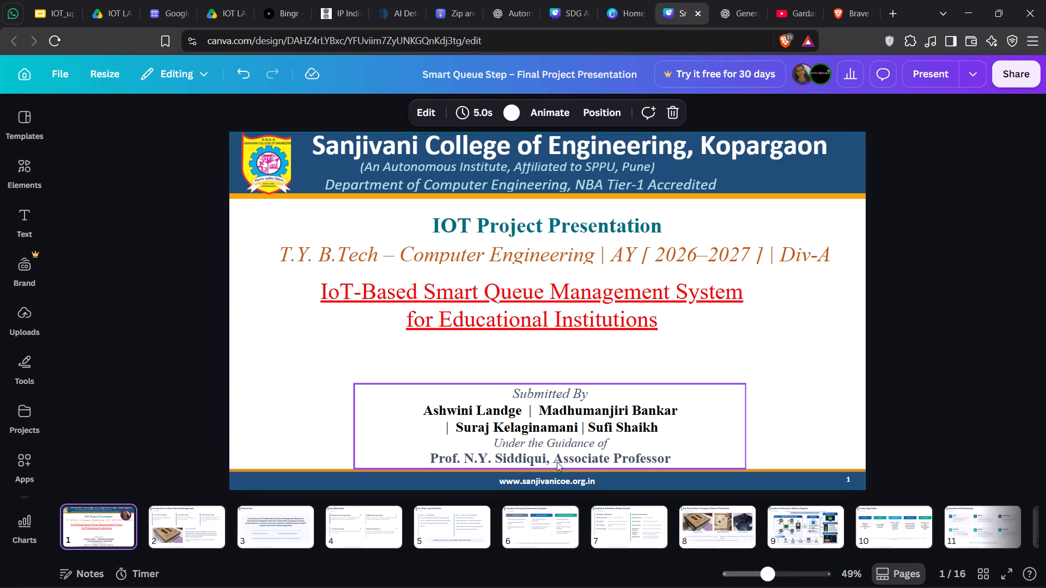
left_click(930, 388)
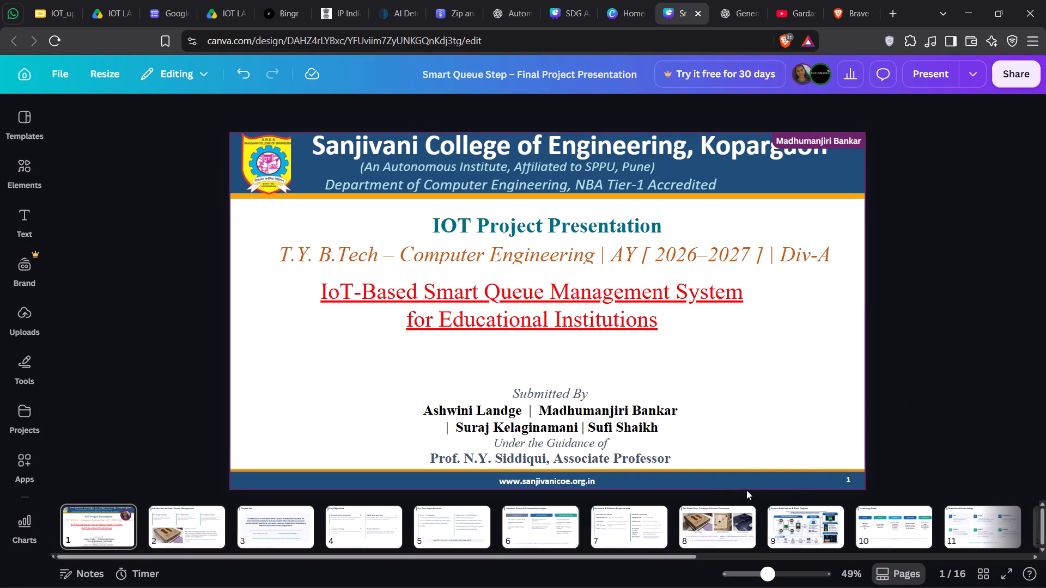
left_click(791, 535)
left_click(711, 536)
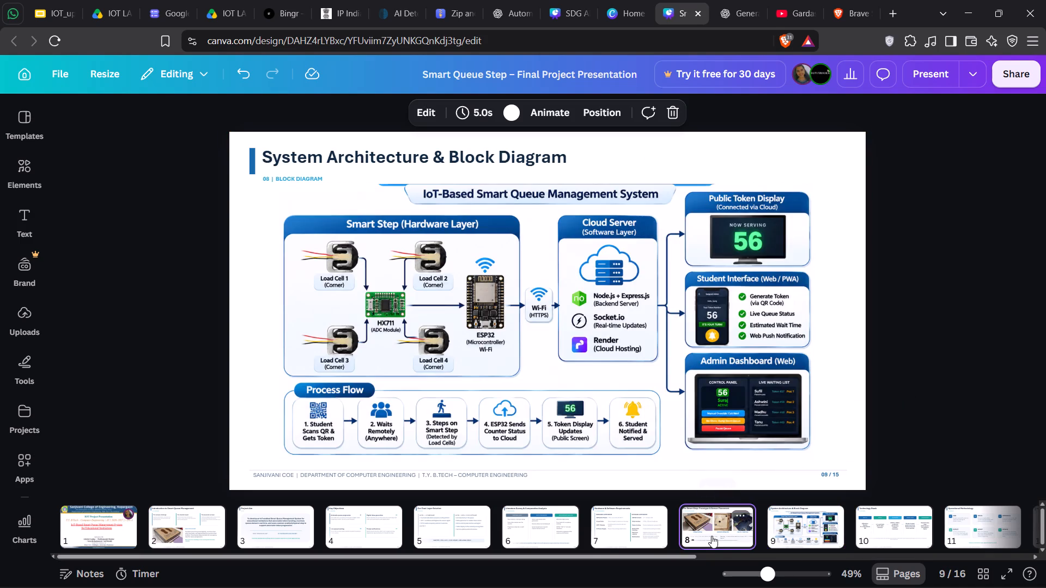
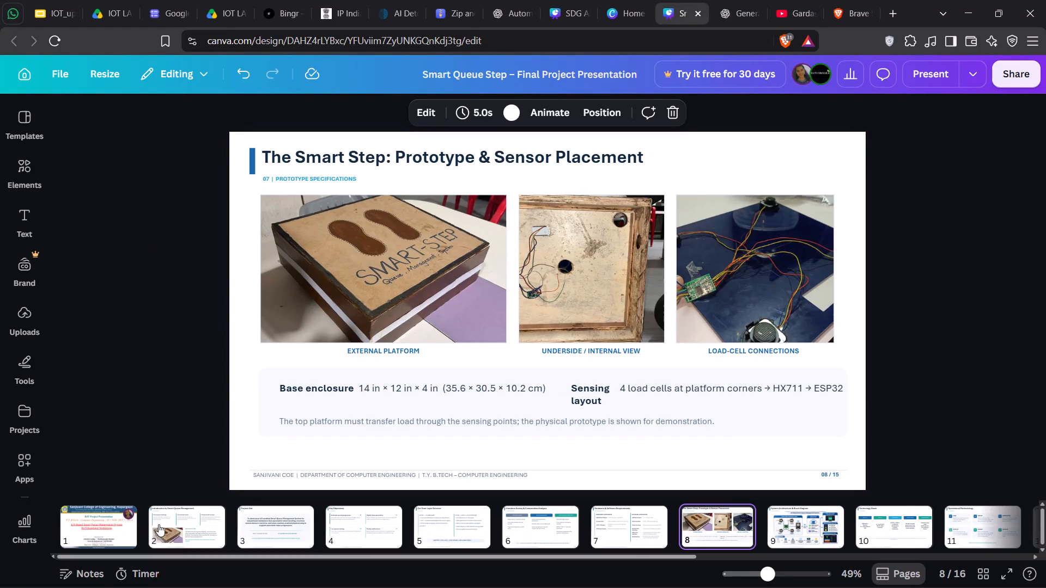
Export all pages of the presentation as a PDF, replacing Smart Queue Step – Final Project Presentation in the Desktop IOT LAB folder.
left_click(119, 522)
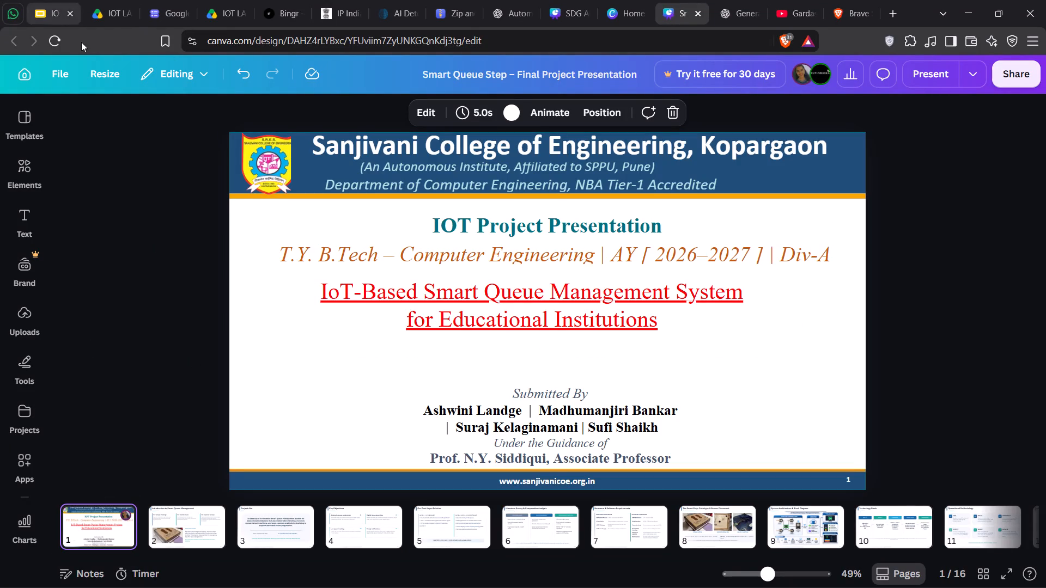
left_click(1037, 77)
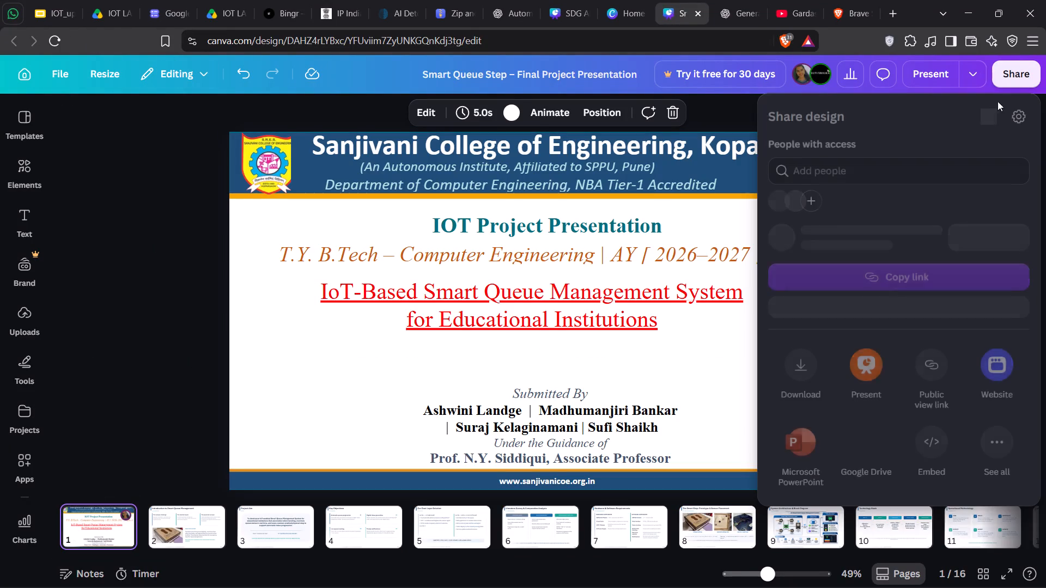
left_click(805, 395)
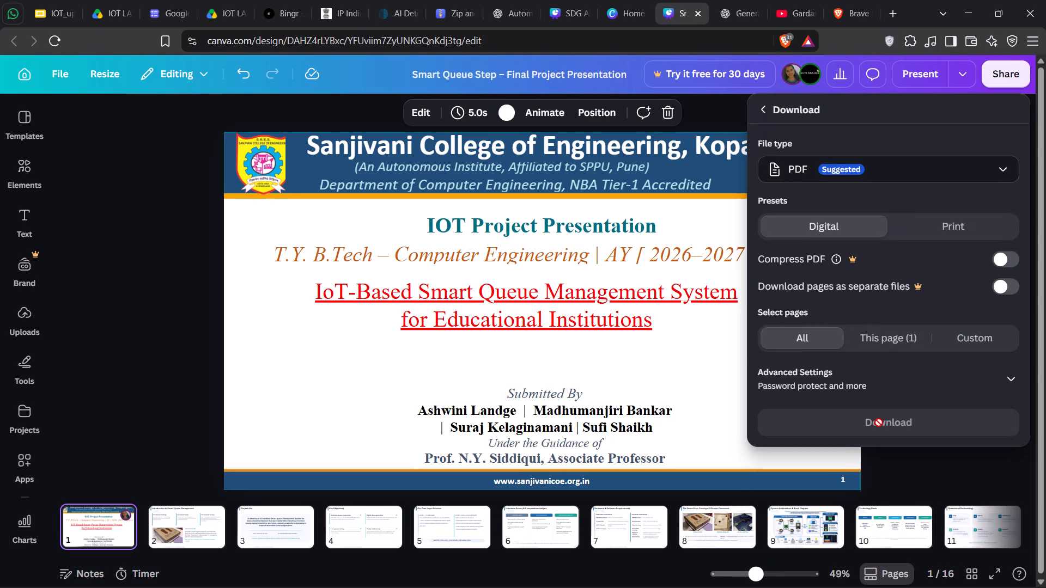
left_click(875, 421)
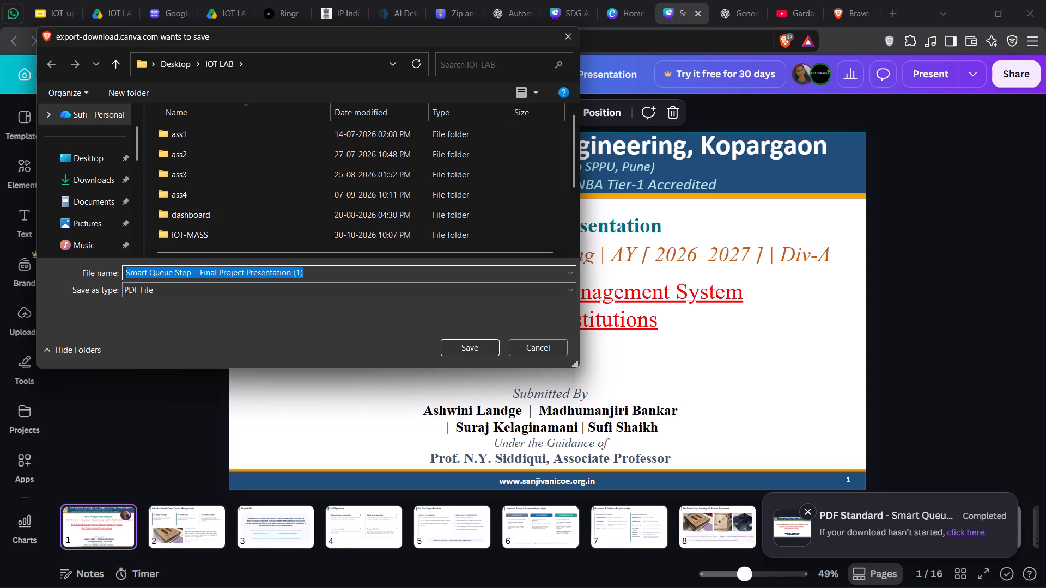
scroll(223, 189, "down", 5)
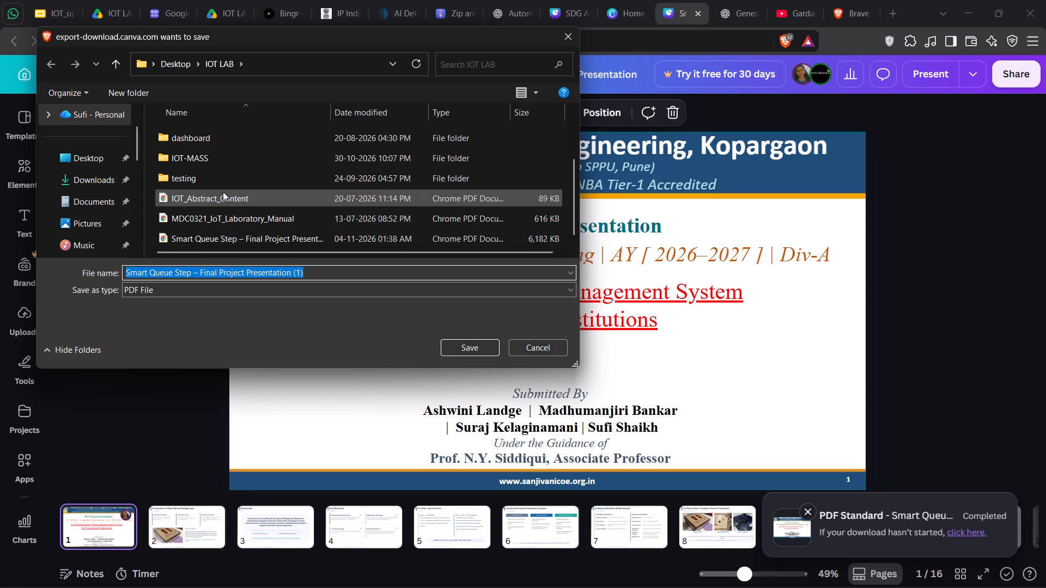
scroll(223, 192, "down", 4)
left_click(211, 240)
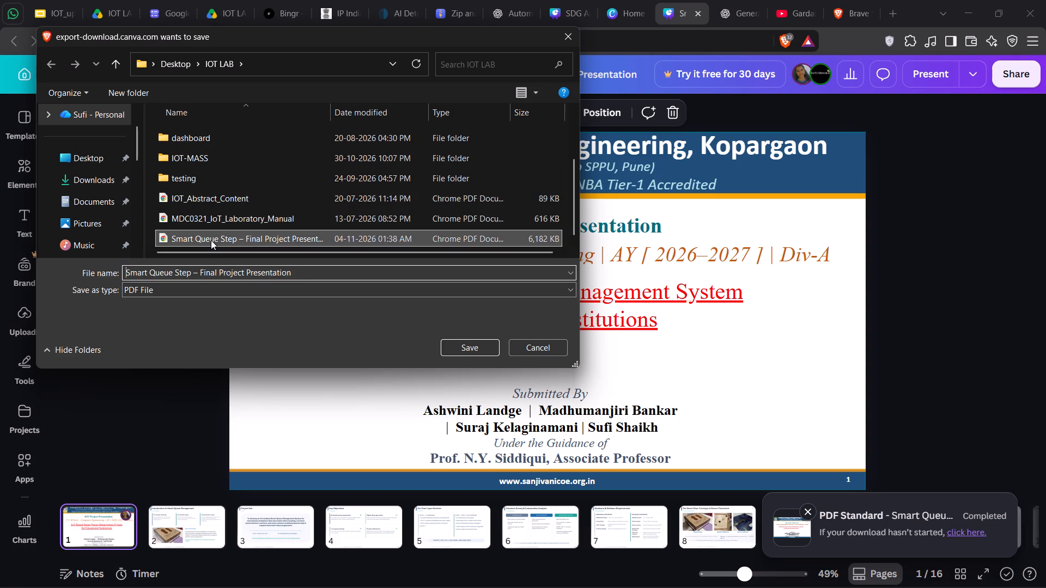
left_click(458, 348)
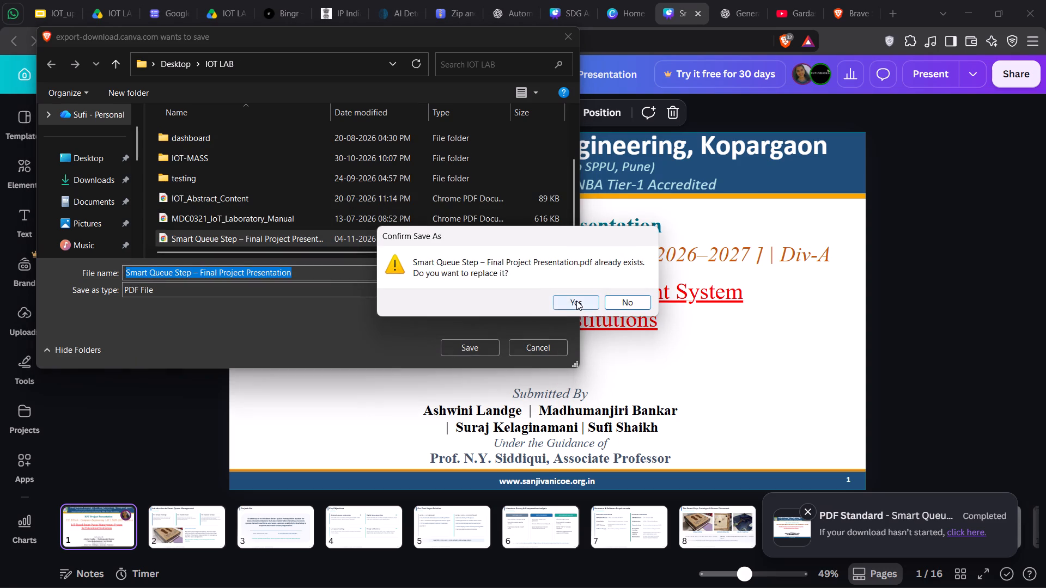
left_click(576, 301)
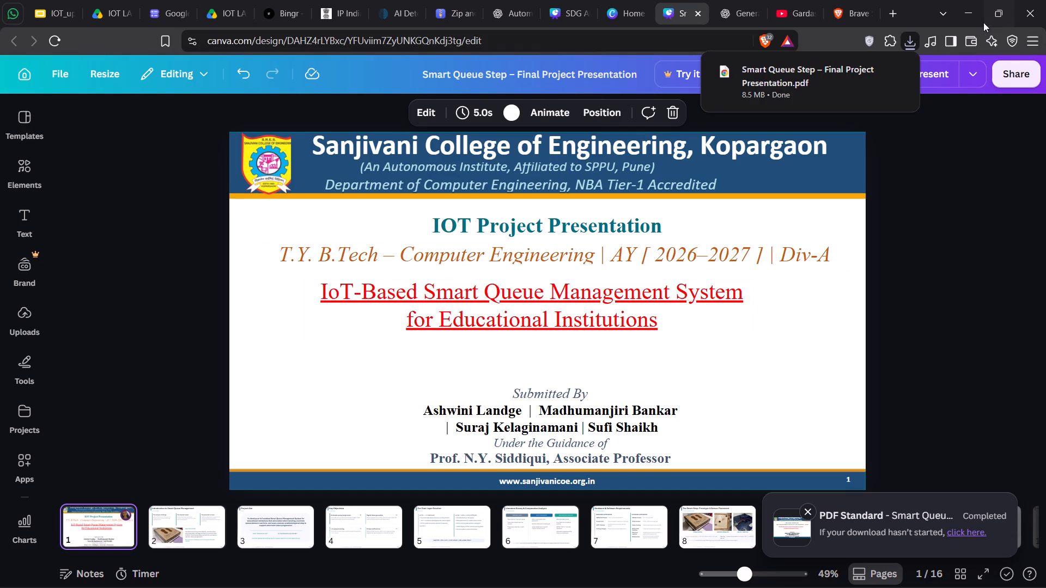
Export all pages as a Microsoft PowerPoint file, replacing Smart Queue Step – Final Project Presentation in the IOT LAB folder.
left_click(1023, 77)
left_click(810, 486)
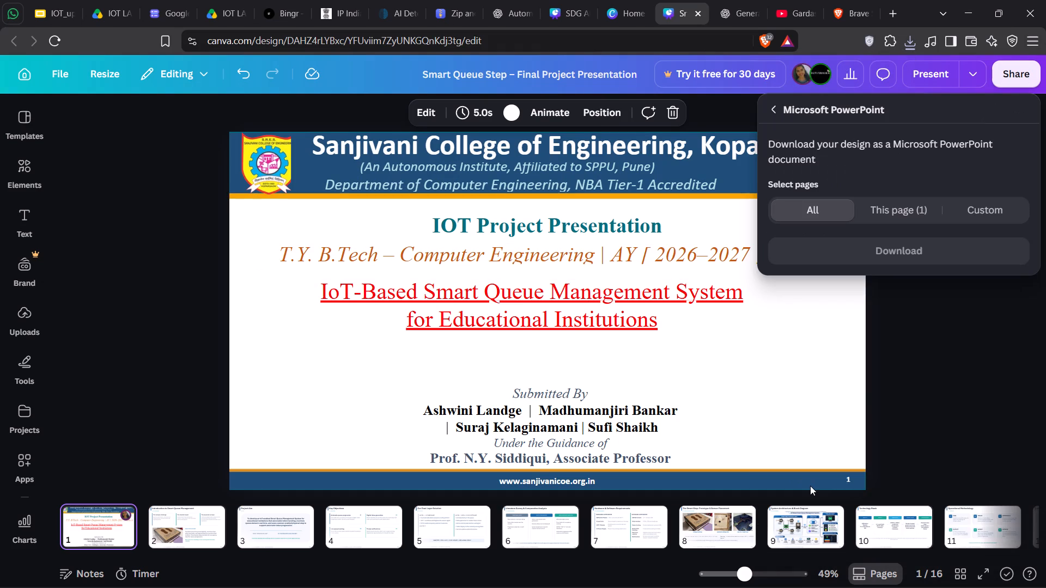
left_click(890, 255)
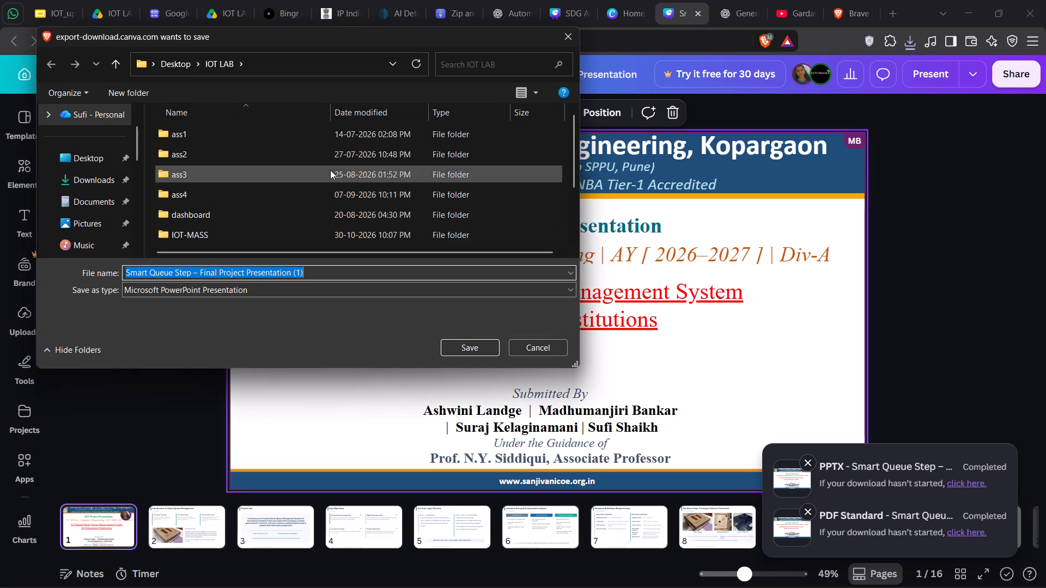
scroll(229, 199, "down", 5)
scroll(226, 126, "down", 4)
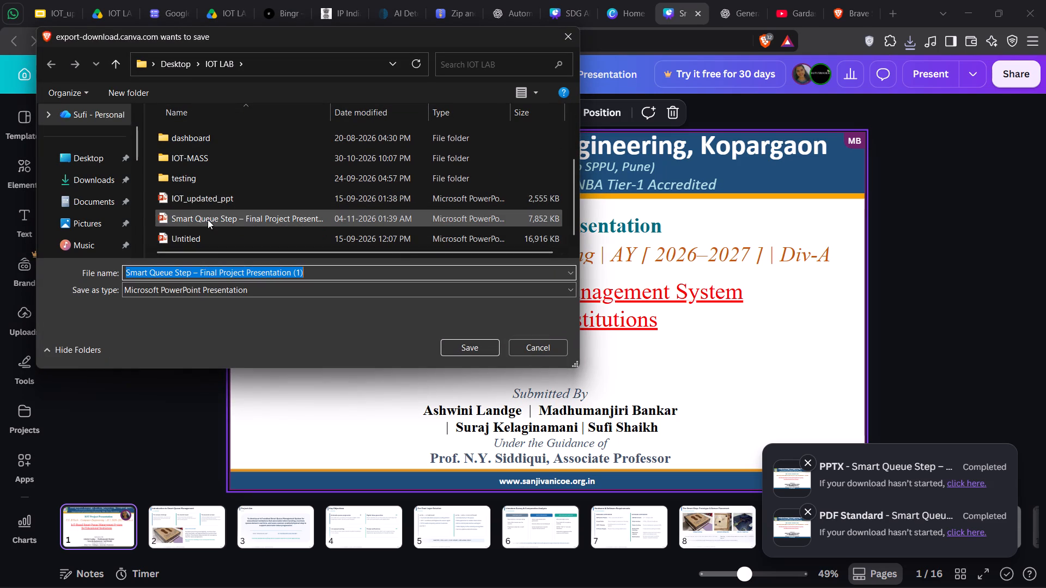
left_click(208, 219)
left_click(464, 351)
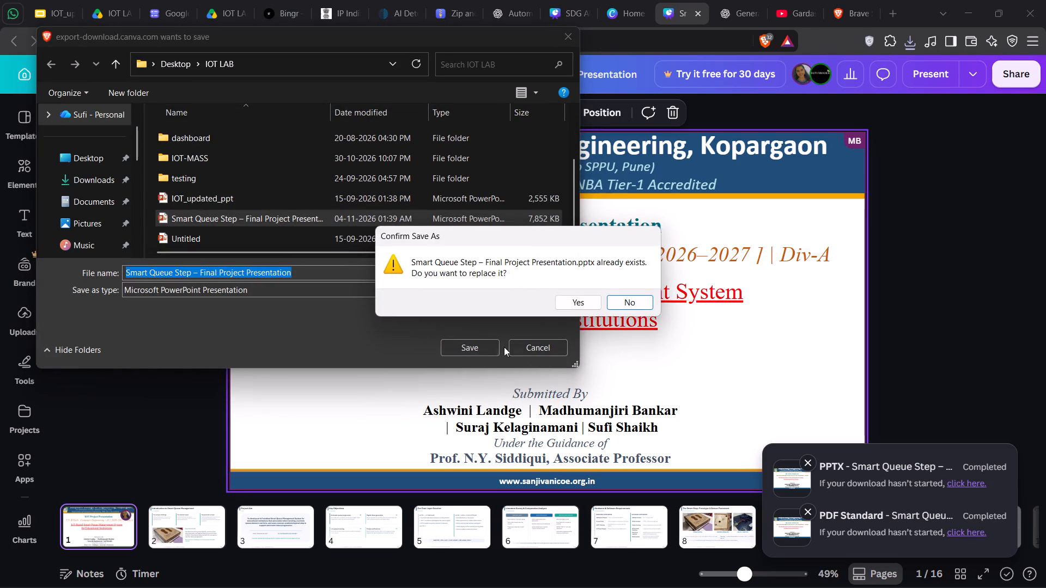
left_click(581, 309)
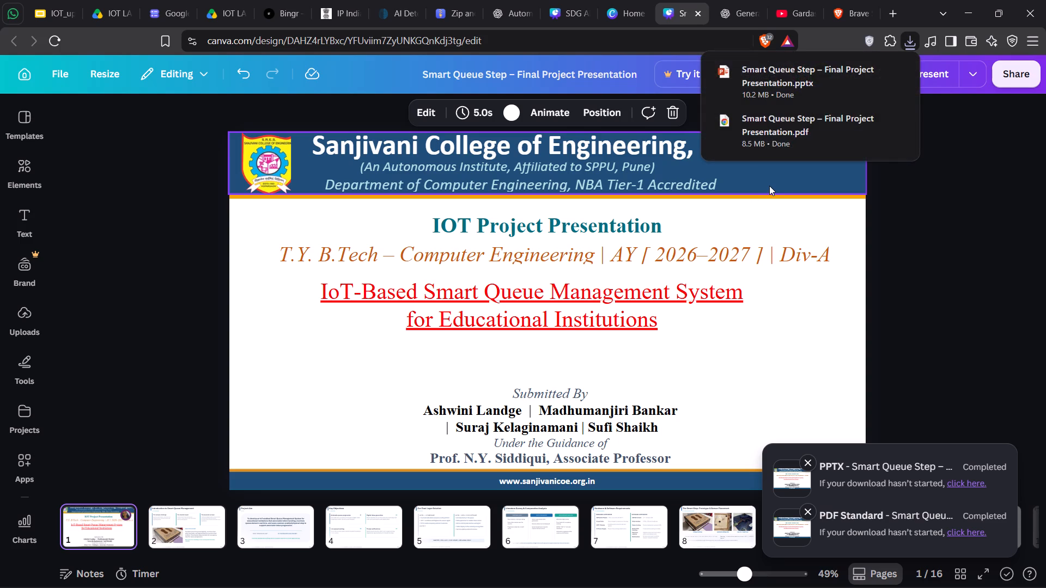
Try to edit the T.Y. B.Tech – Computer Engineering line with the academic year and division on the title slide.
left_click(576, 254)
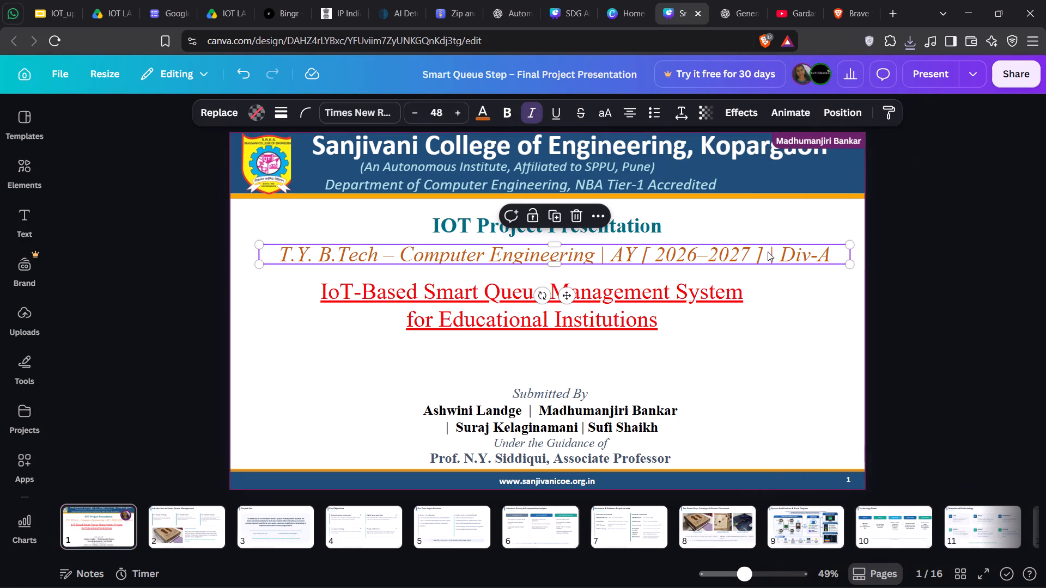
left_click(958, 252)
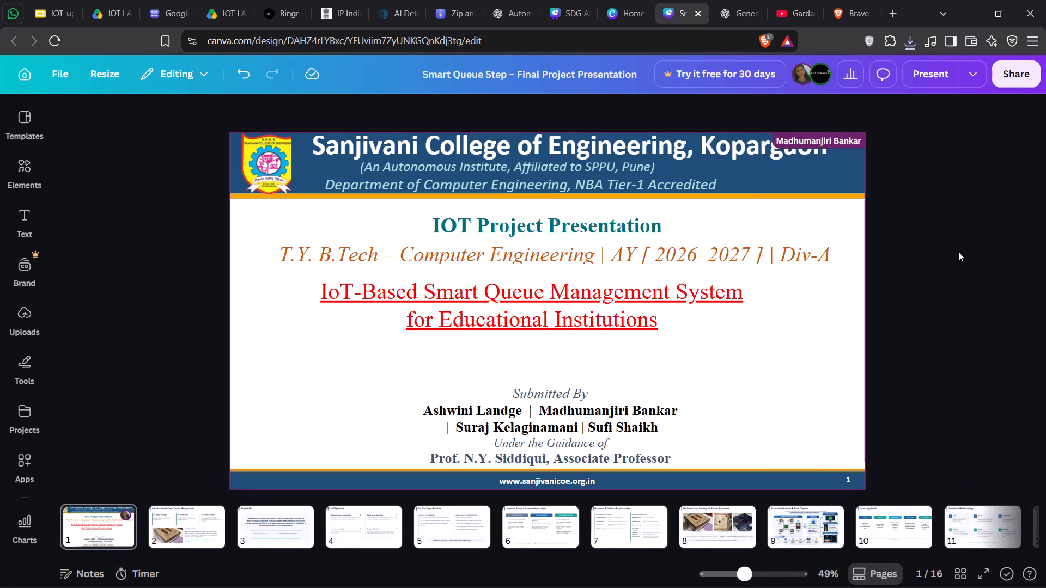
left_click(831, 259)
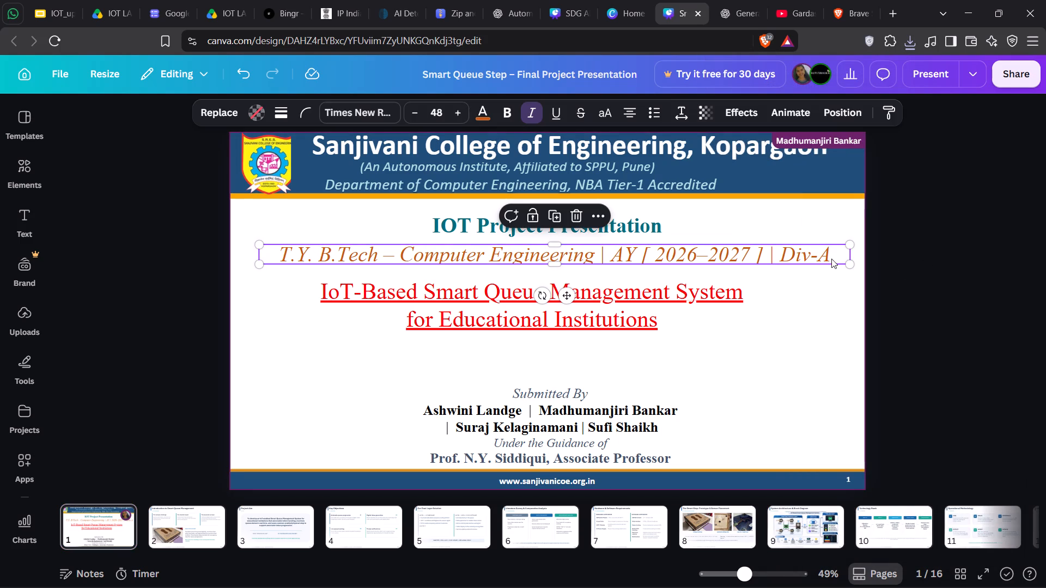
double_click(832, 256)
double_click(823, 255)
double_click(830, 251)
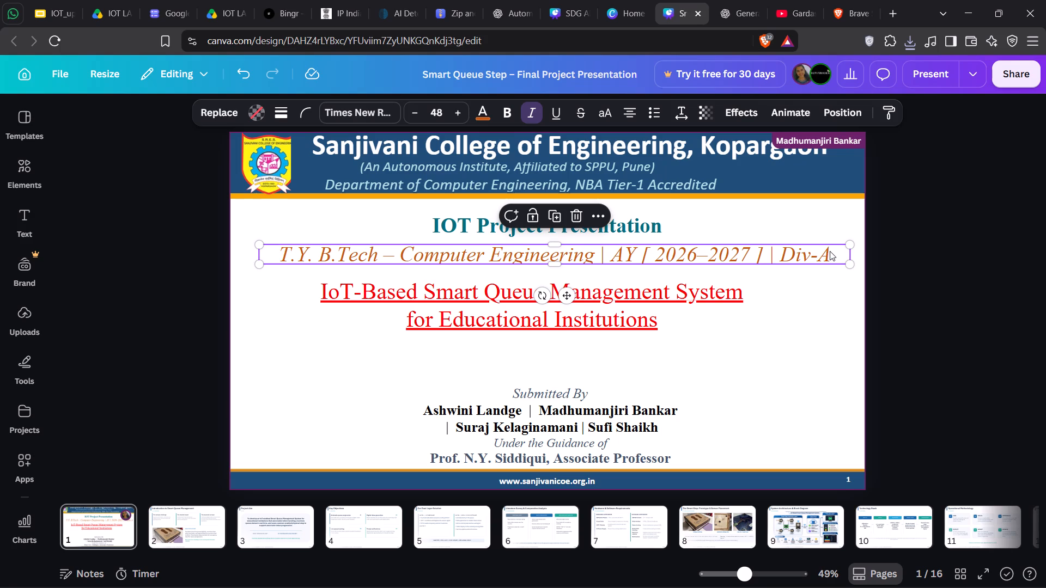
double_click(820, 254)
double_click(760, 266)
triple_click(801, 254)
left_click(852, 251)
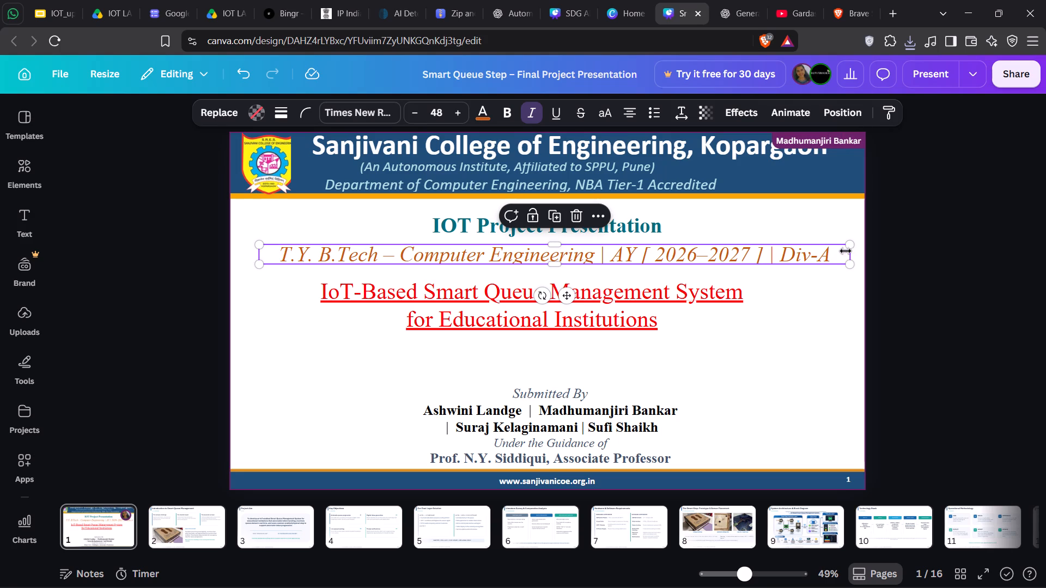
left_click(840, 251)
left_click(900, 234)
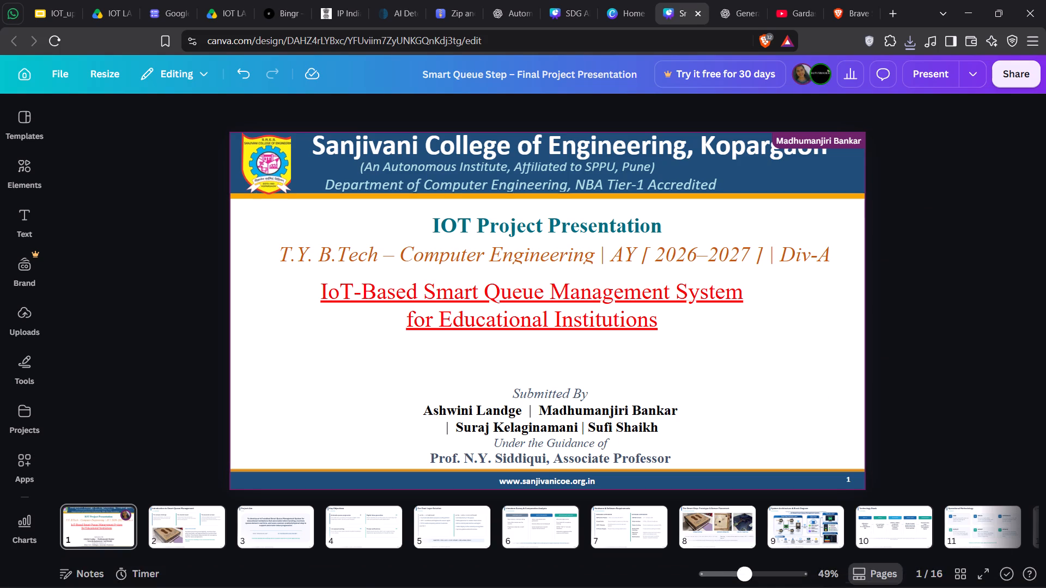
In File Explorer, copy the PDF and PowerPoint versions of the final presentation from IOT LAB into the IOT-MASS Project folder.
left_click(625, 568)
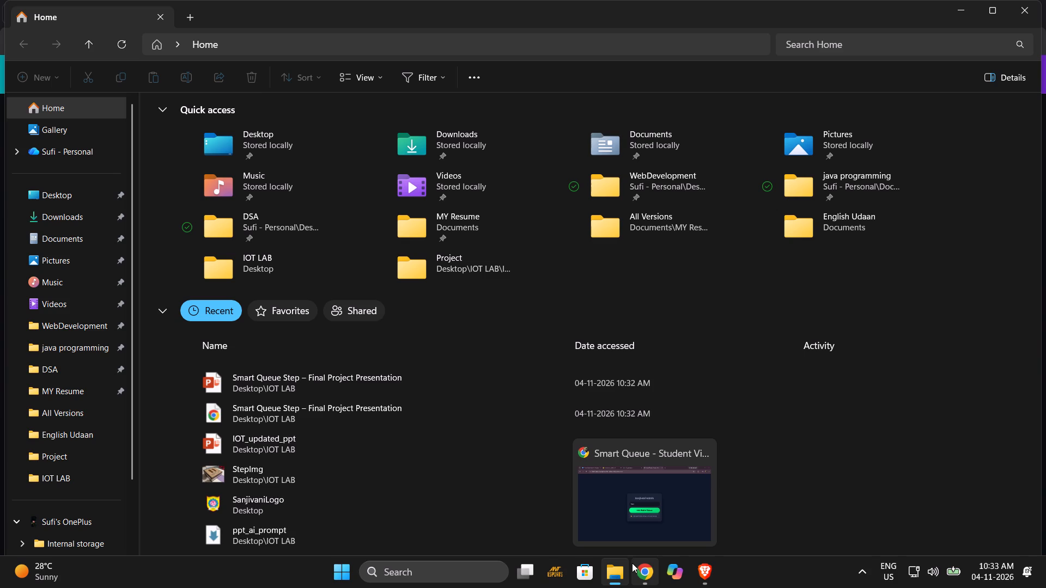
left_click(56, 475)
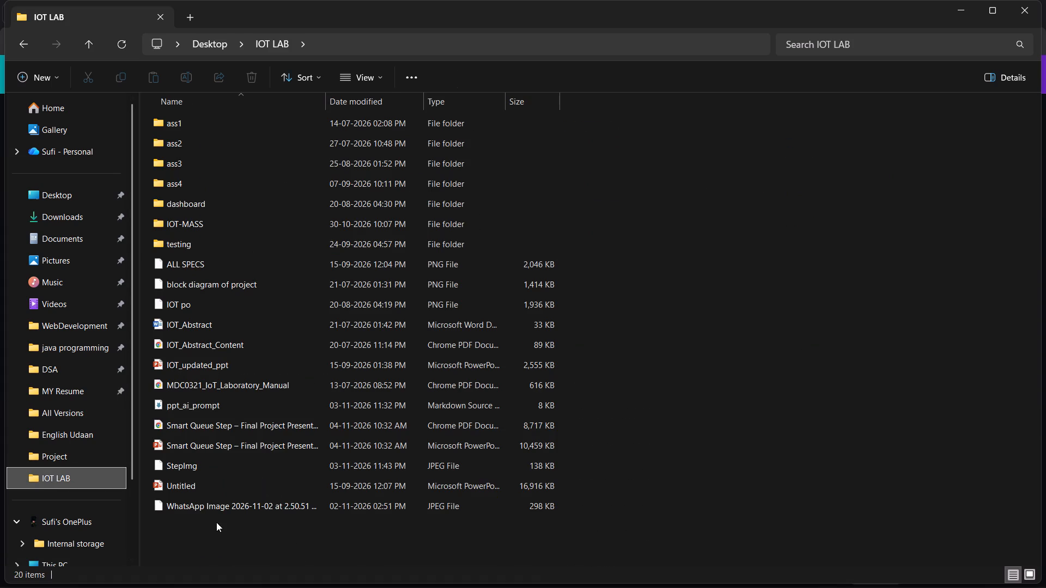
left_click_drag(144, 426, 170, 442)
key("ctrl+c")
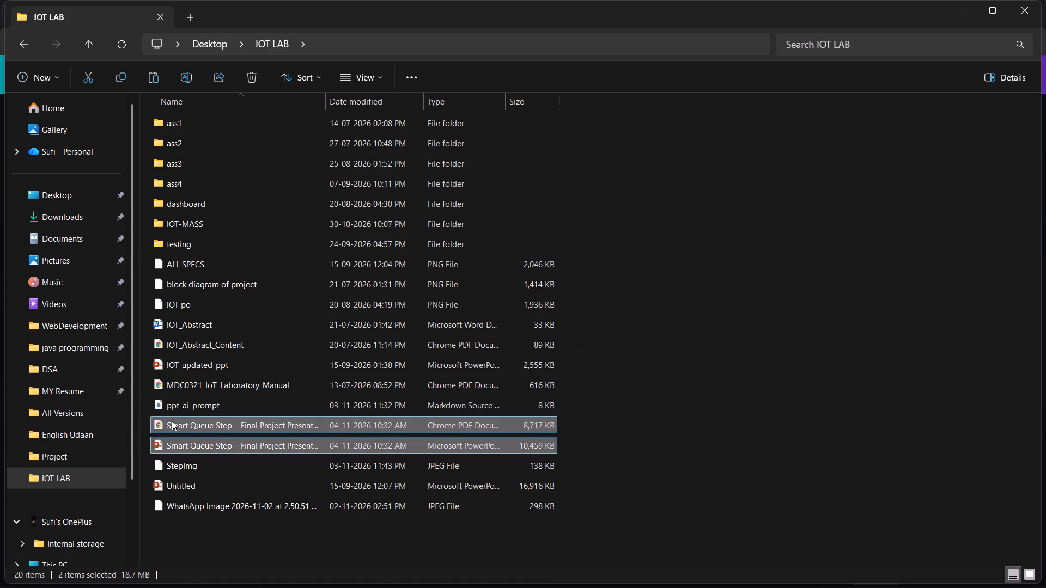
double_click(178, 223)
double_click(188, 228)
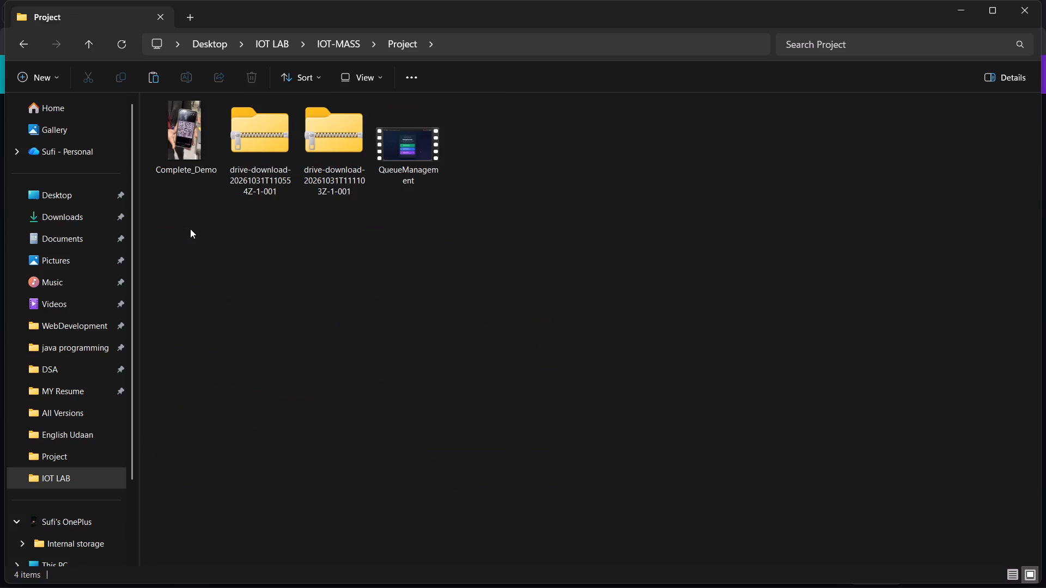
left_click(235, 237)
key("ctrl+v")
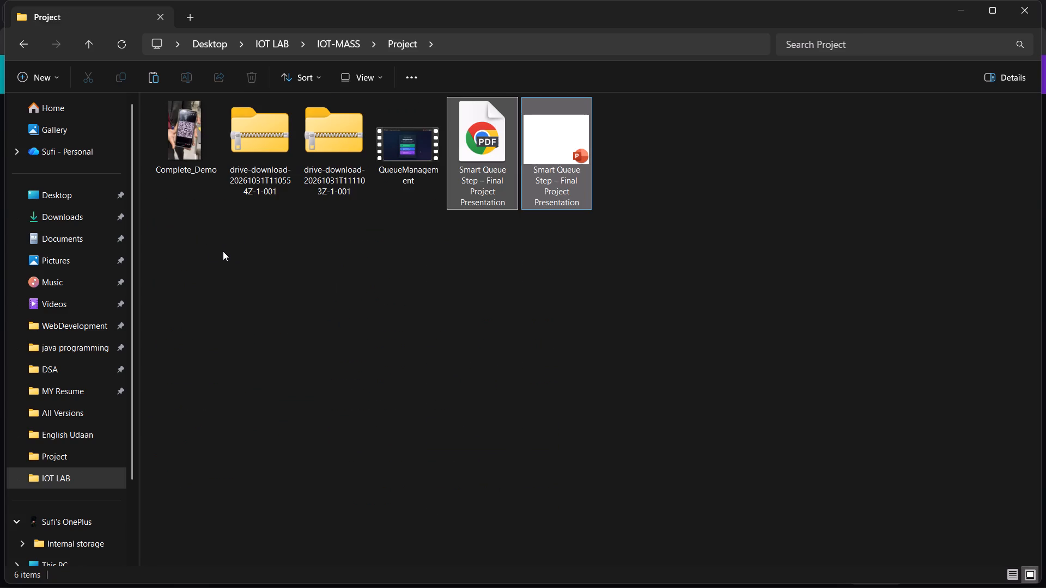
left_click(210, 248)
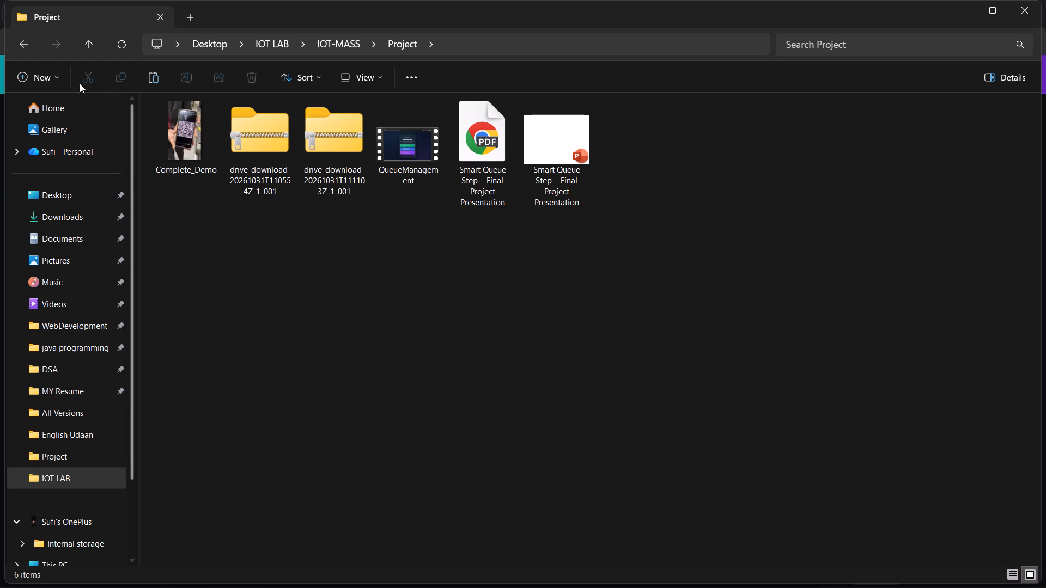
Copy the iotfinalproject video from USB Drive (D:) into the Project folder of IOT-MASS in the Desktop IOT LAB folder.
left_click(21, 40)
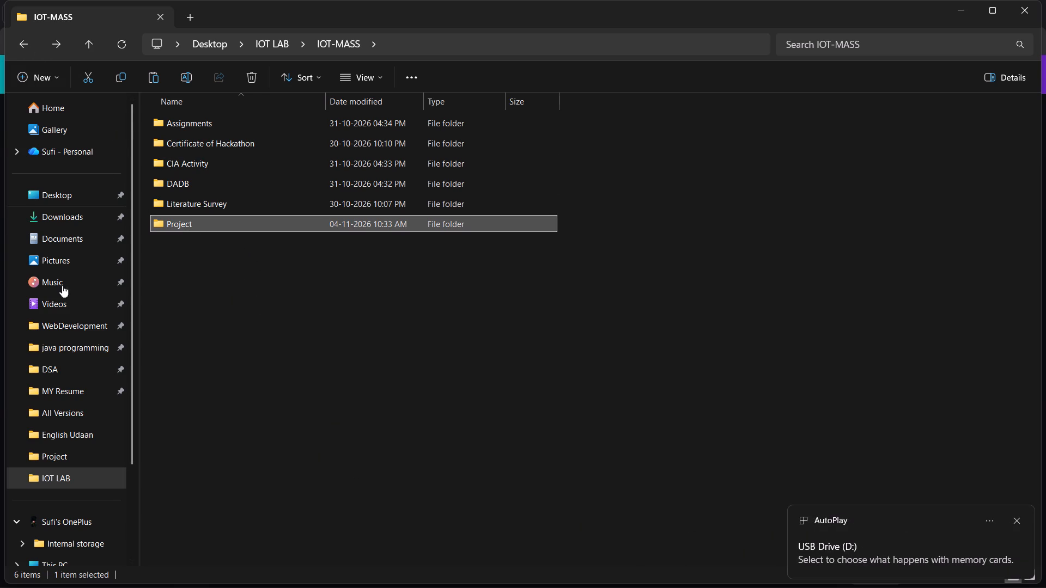
scroll(81, 495, "down", 4)
left_click(60, 468)
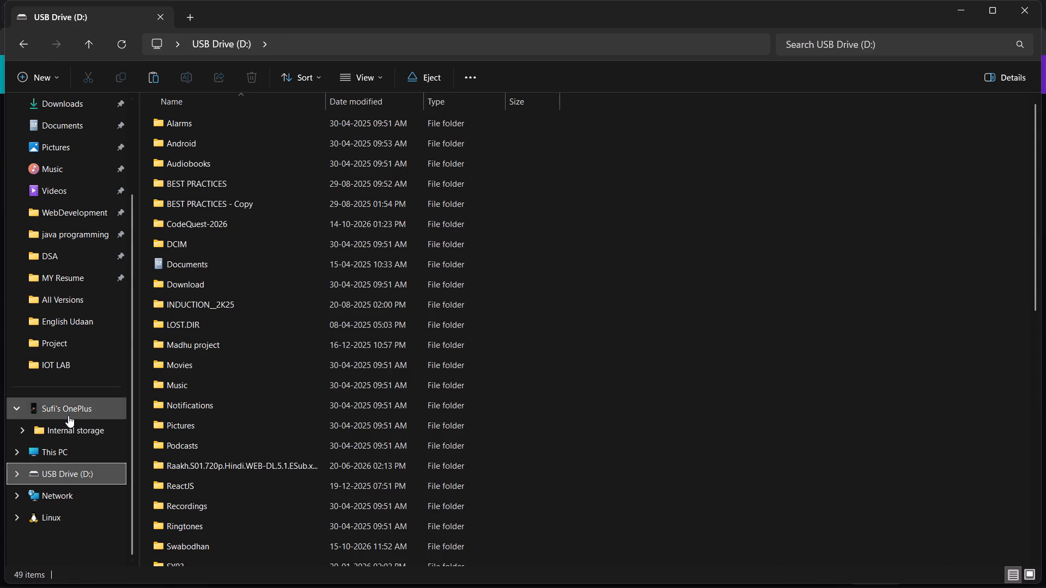
scroll(347, 367, "down", 8)
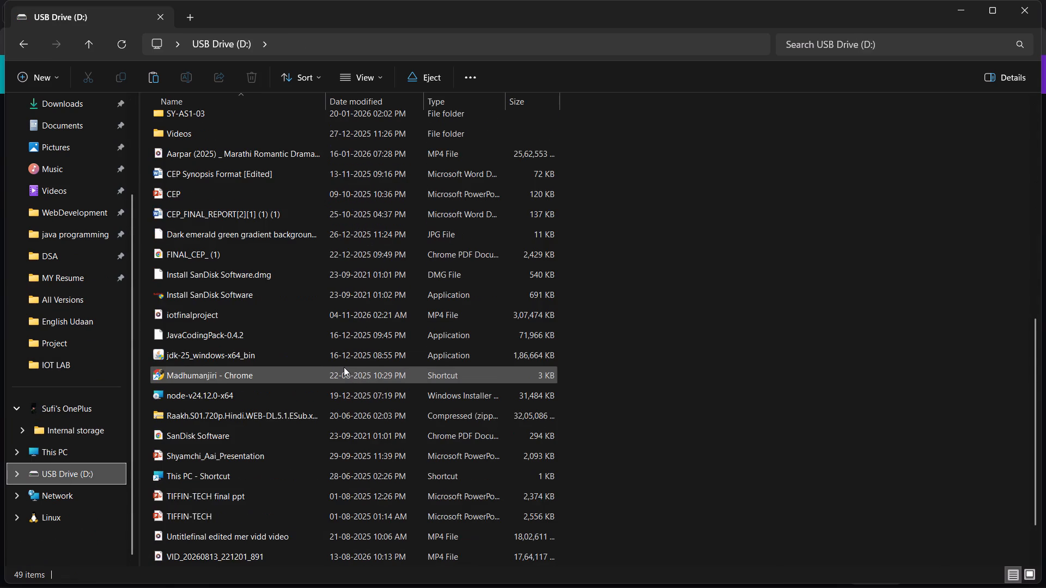
scroll(344, 367, "down", 9)
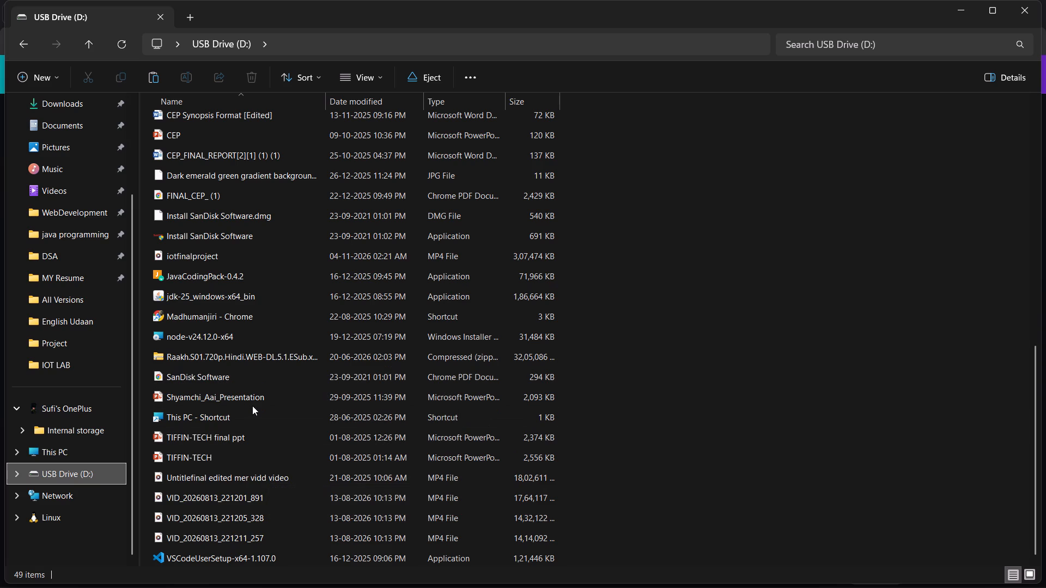
scroll(250, 414, "up", 2)
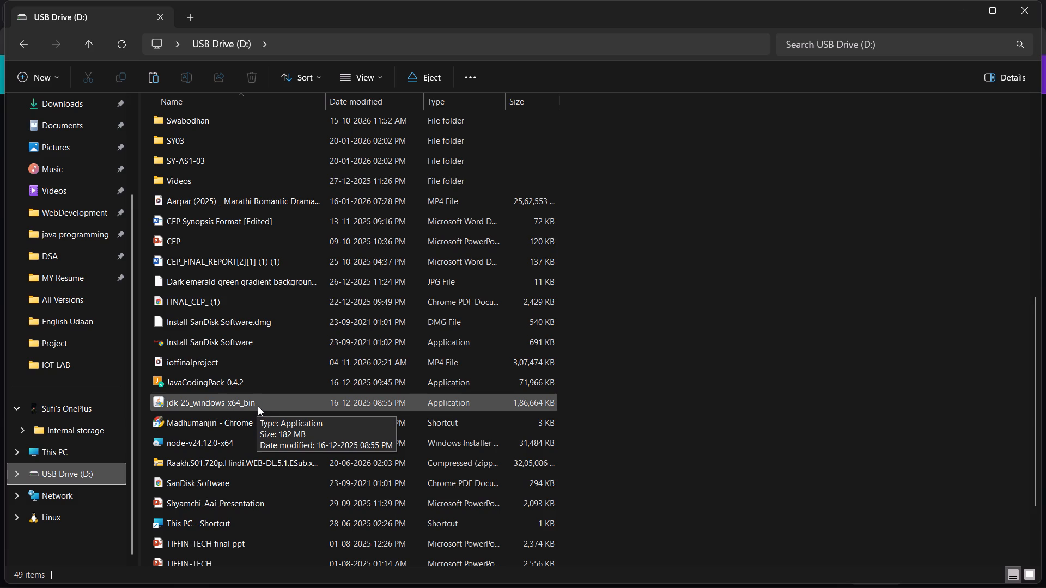
scroll(259, 405, "down", 5)
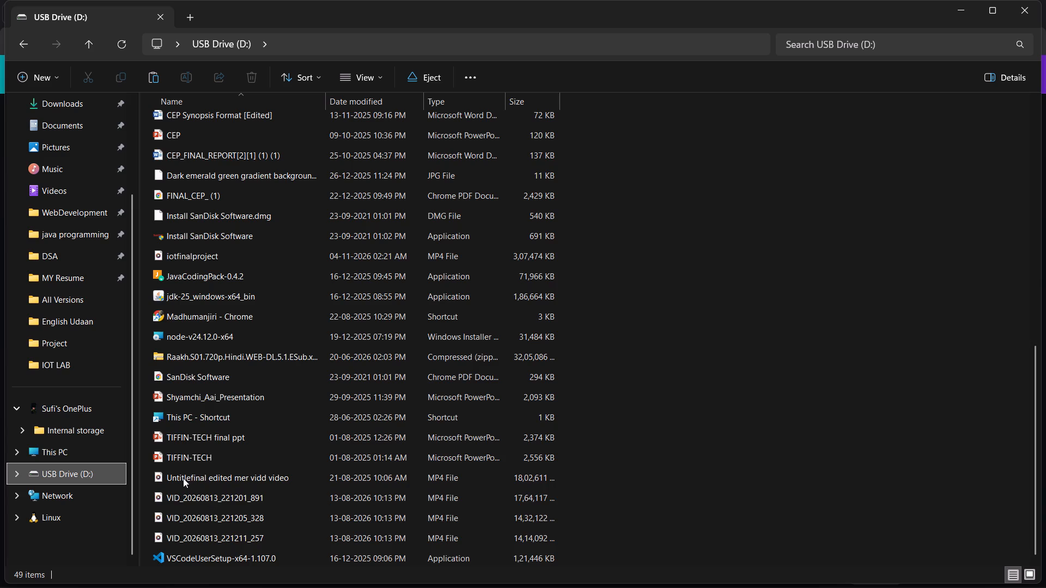
scroll(236, 363, "up", 8)
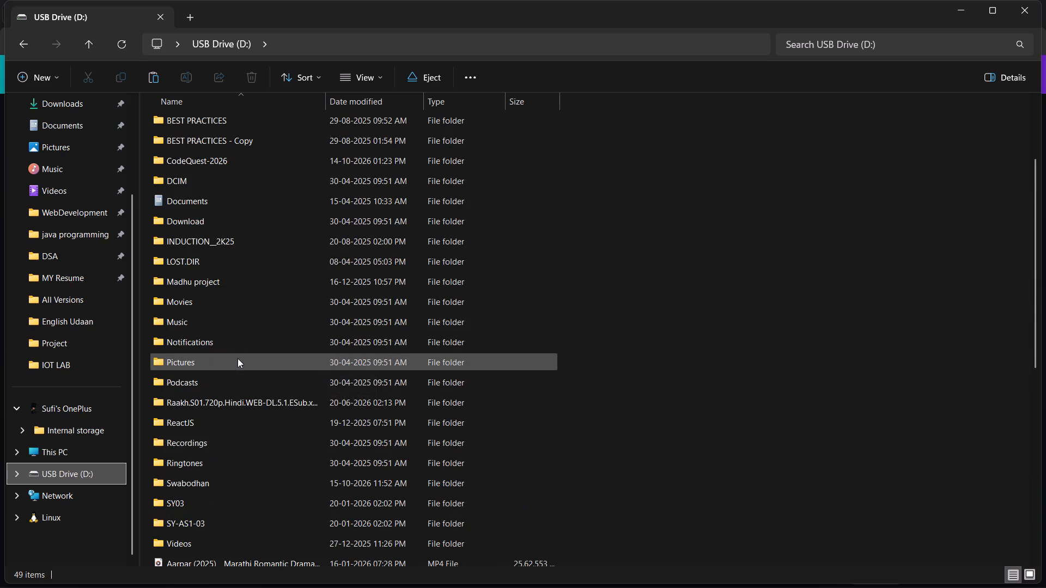
scroll(239, 357, "up", 13, "ctrl")
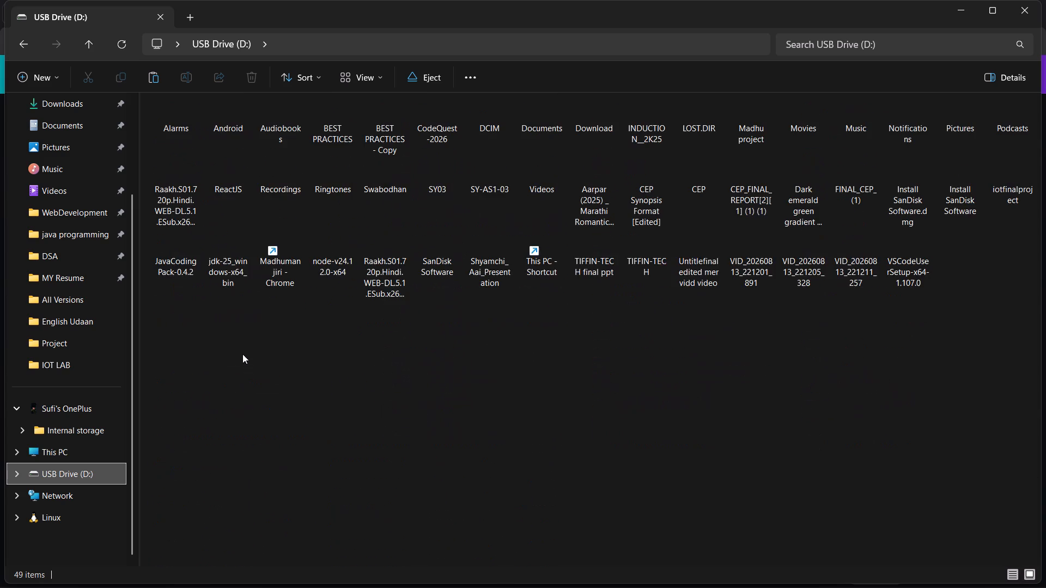
scroll(242, 354, "up", 15, "ctrl")
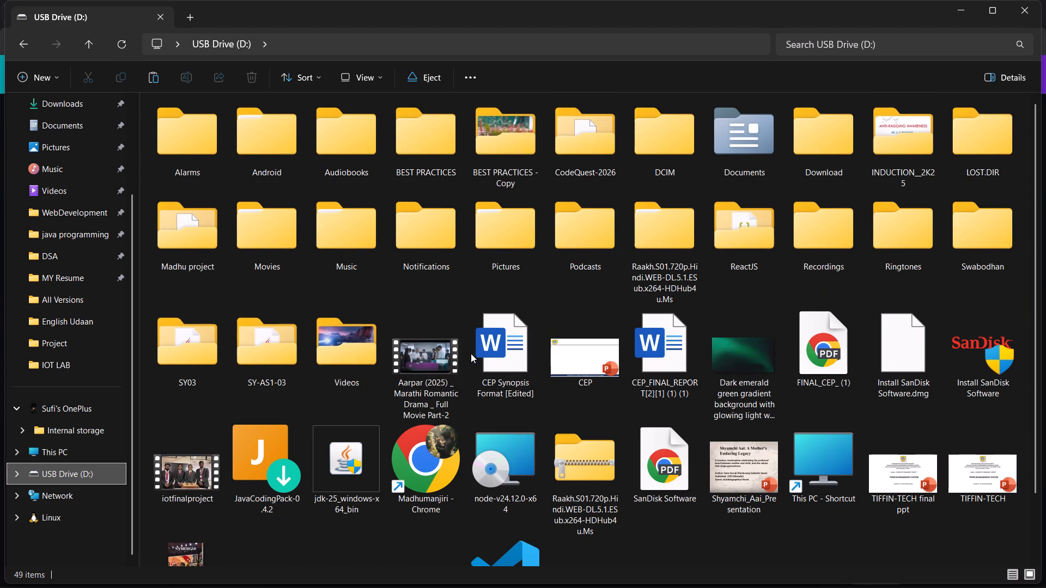
right_click(180, 470)
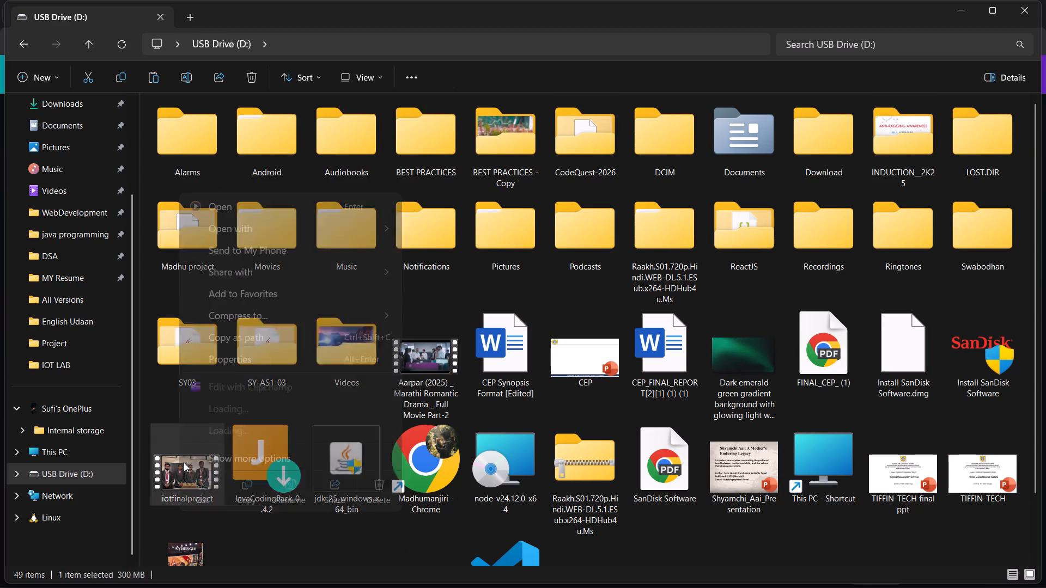
left_click(245, 486)
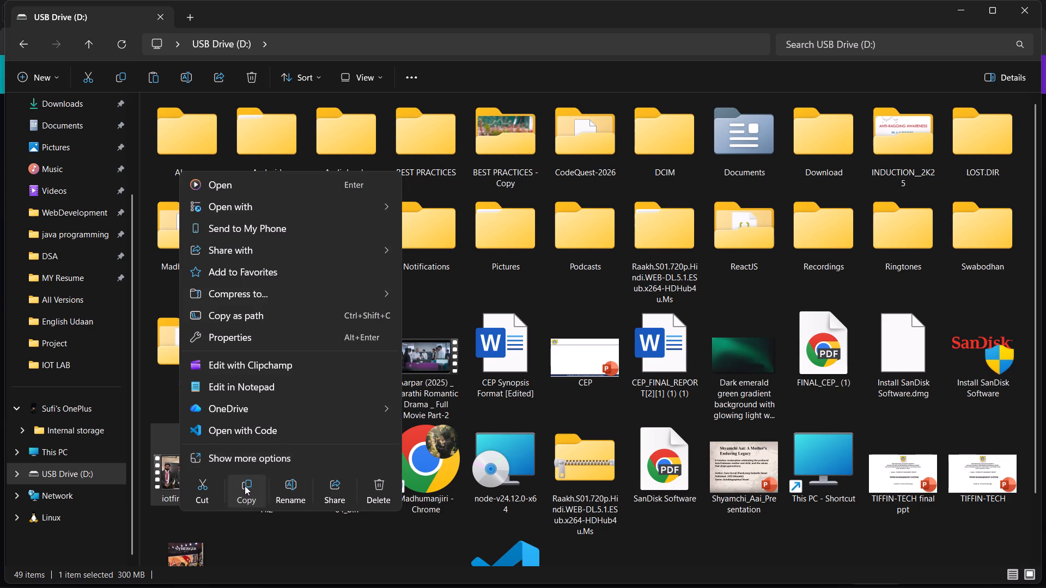
left_click(54, 356)
triple_click(191, 221)
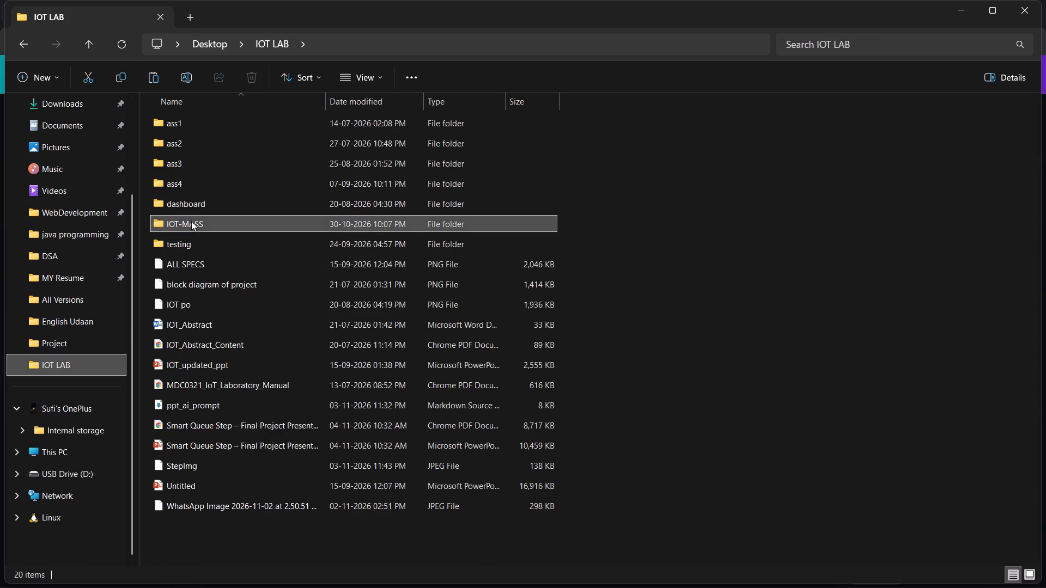
double_click(190, 227)
left_click(190, 252)
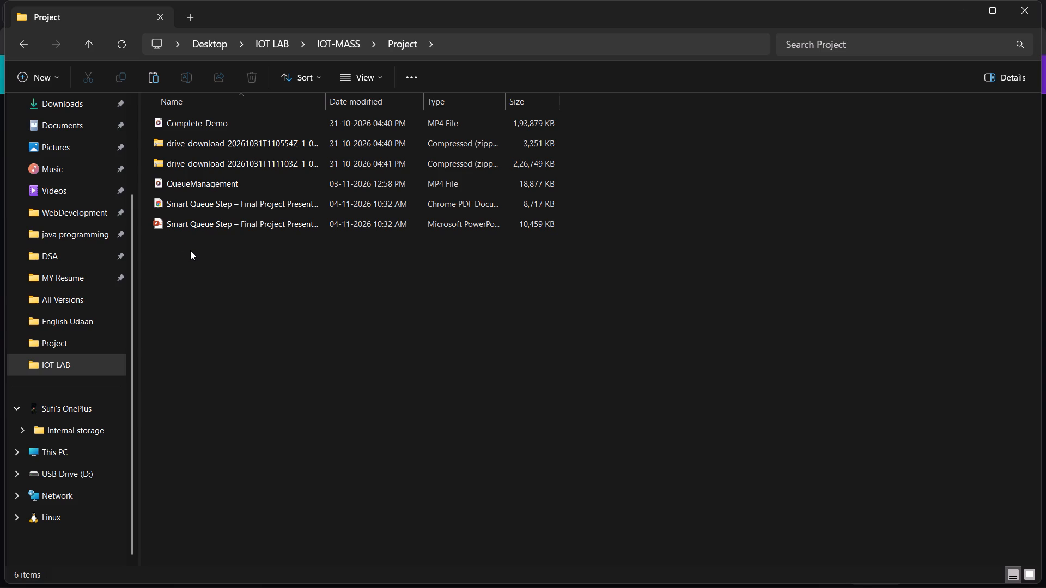
key("ctrl+v")
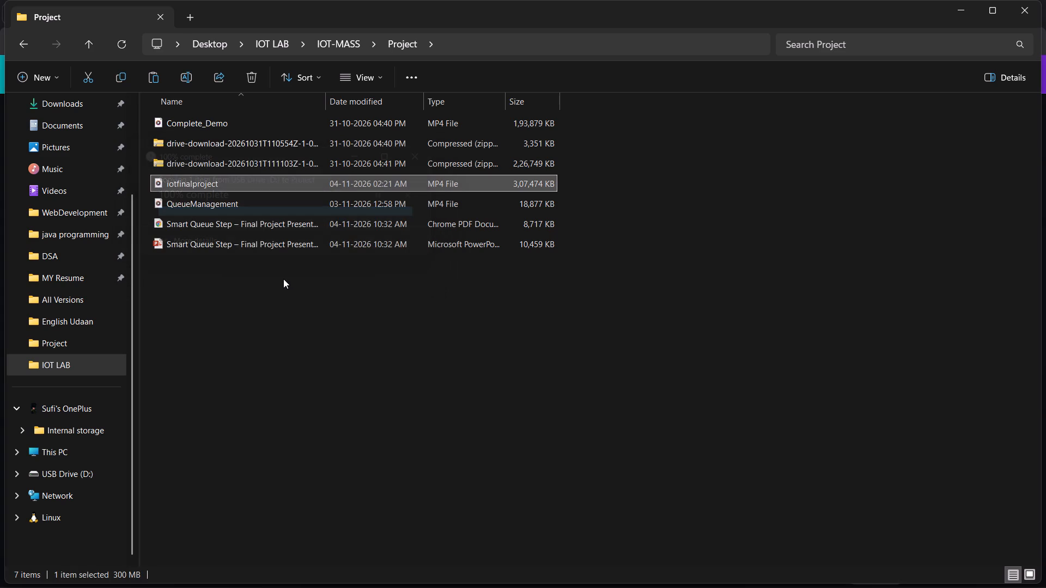
left_click(277, 283)
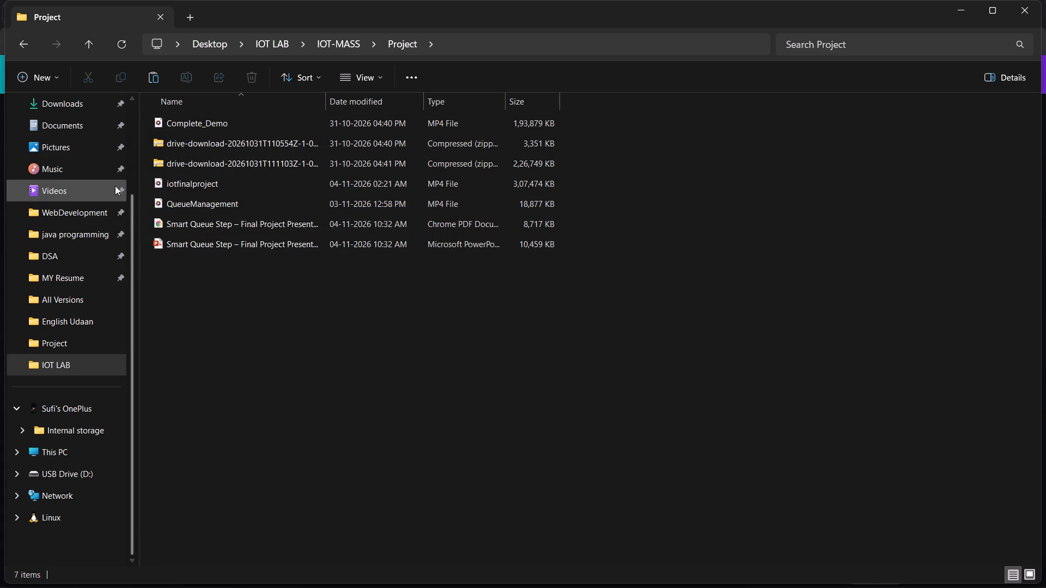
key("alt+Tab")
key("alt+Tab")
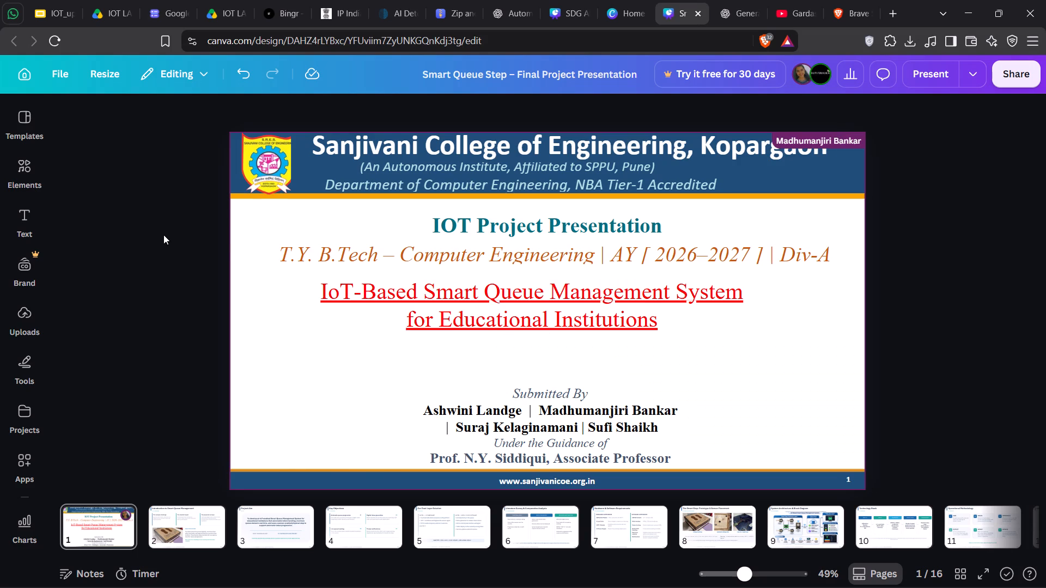
Examine the files in the Literature Survey, DADB, CIA Activity and Certificate of Hackathon folders of IOT-MASS.
left_click(27, 40)
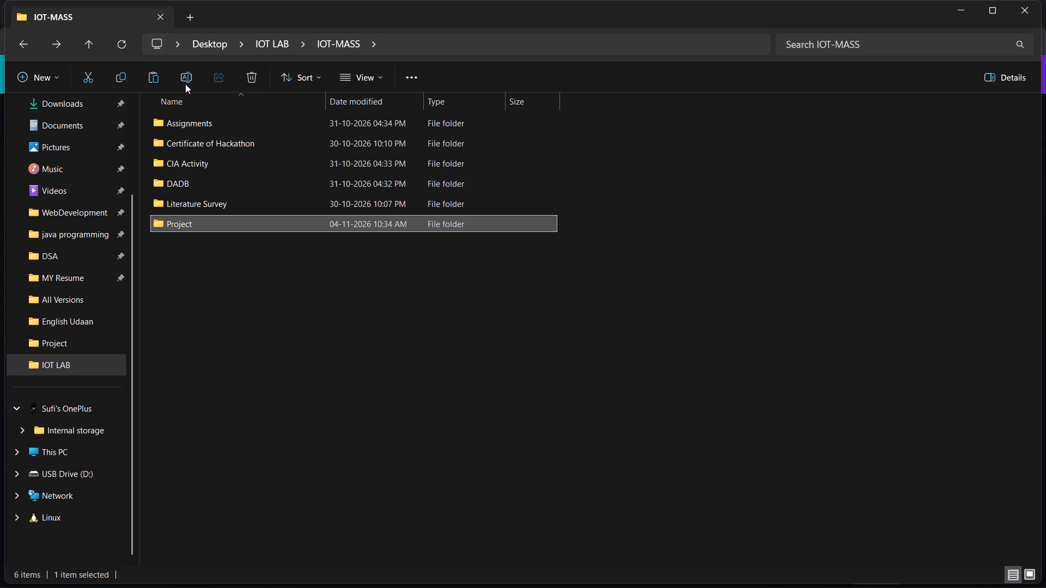
double_click(179, 198)
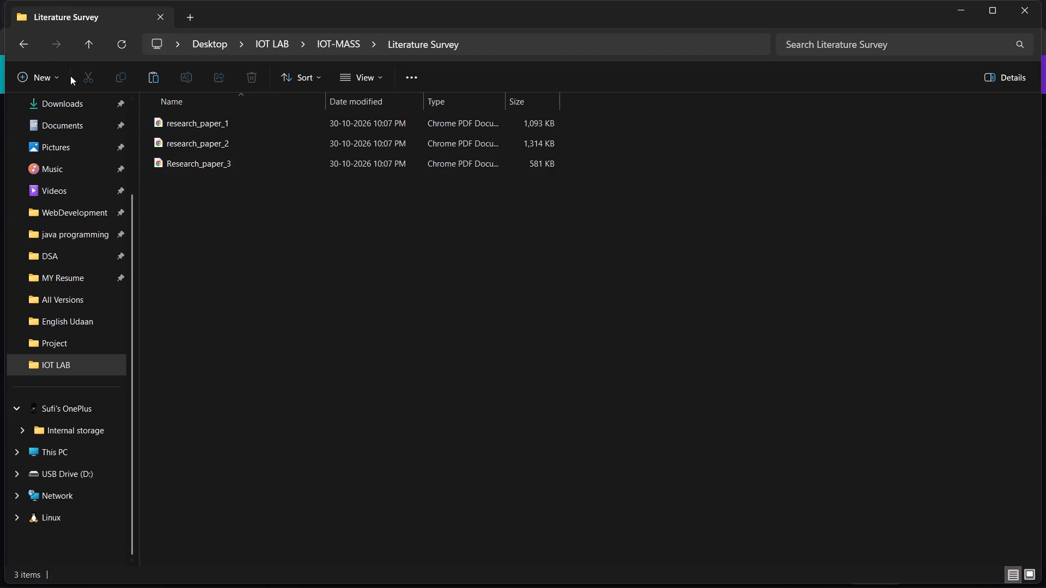
left_click(18, 44)
double_click(181, 177)
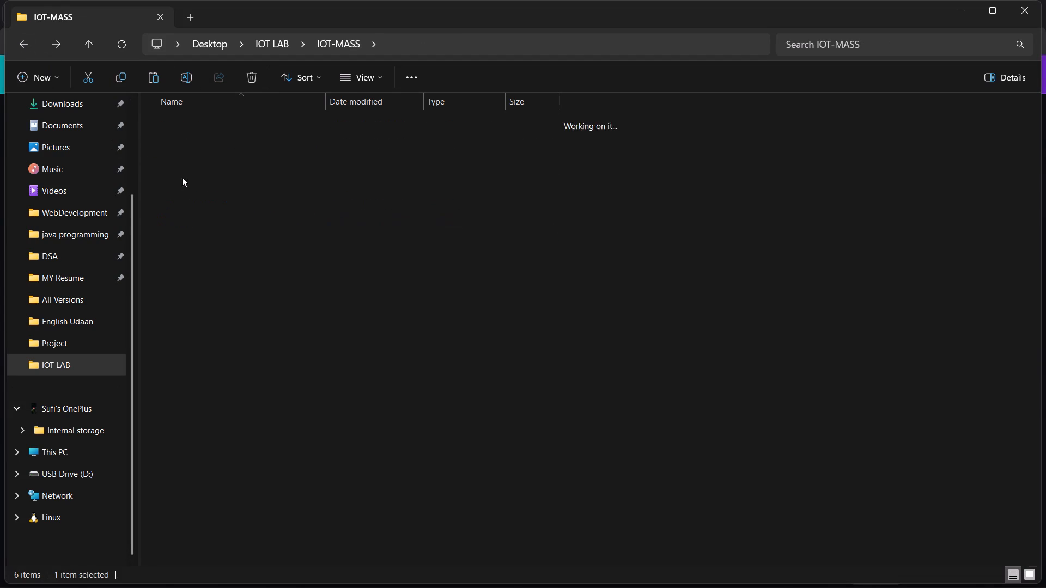
left_click(25, 45)
double_click(195, 169)
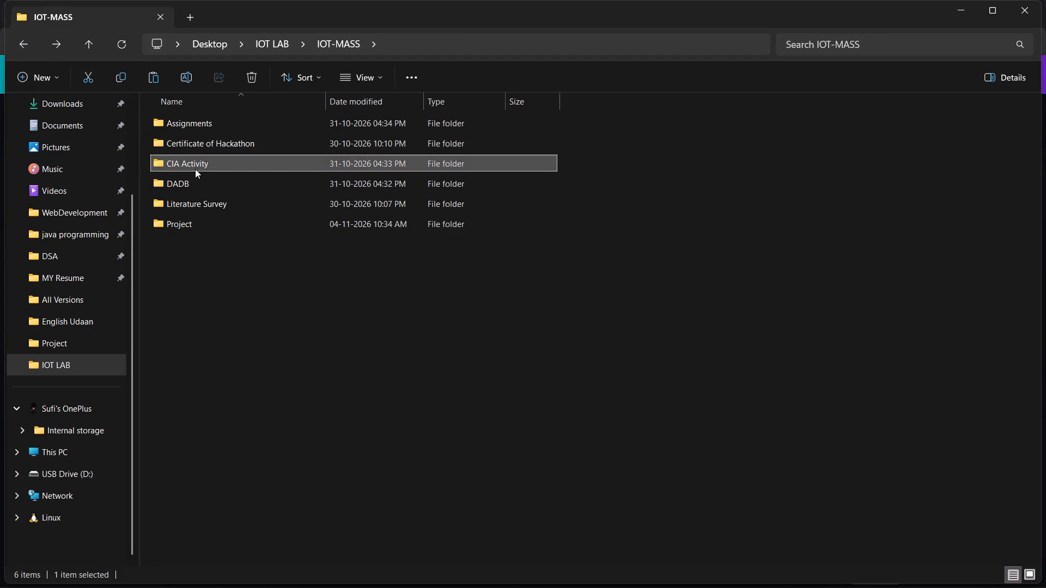
left_click(31, 45)
double_click(198, 141)
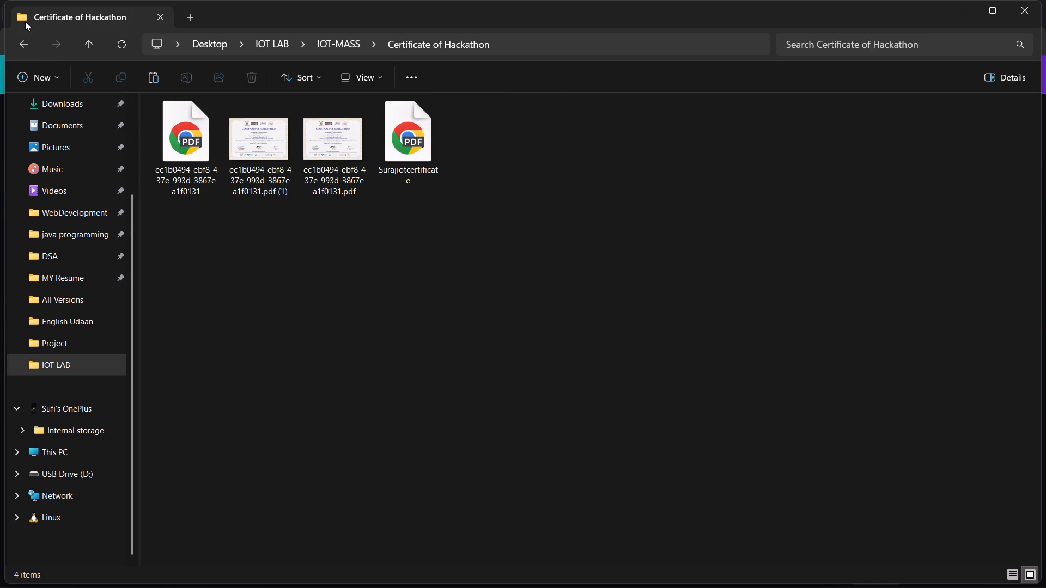
left_click(24, 50)
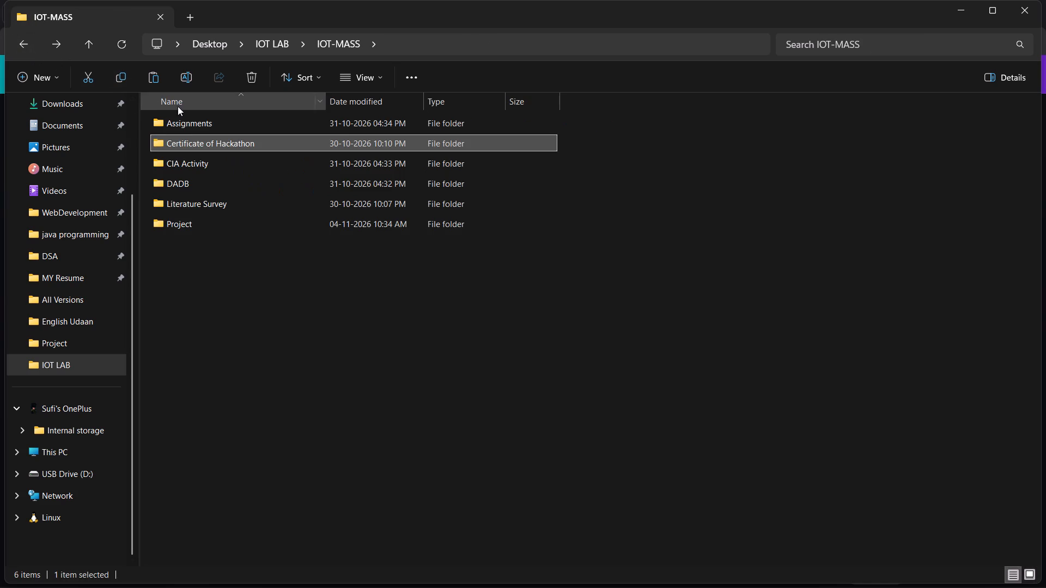
Examine the files in the ass1 and ass2 folders inside the Assignments folder of IOT-MASS.
double_click(188, 124)
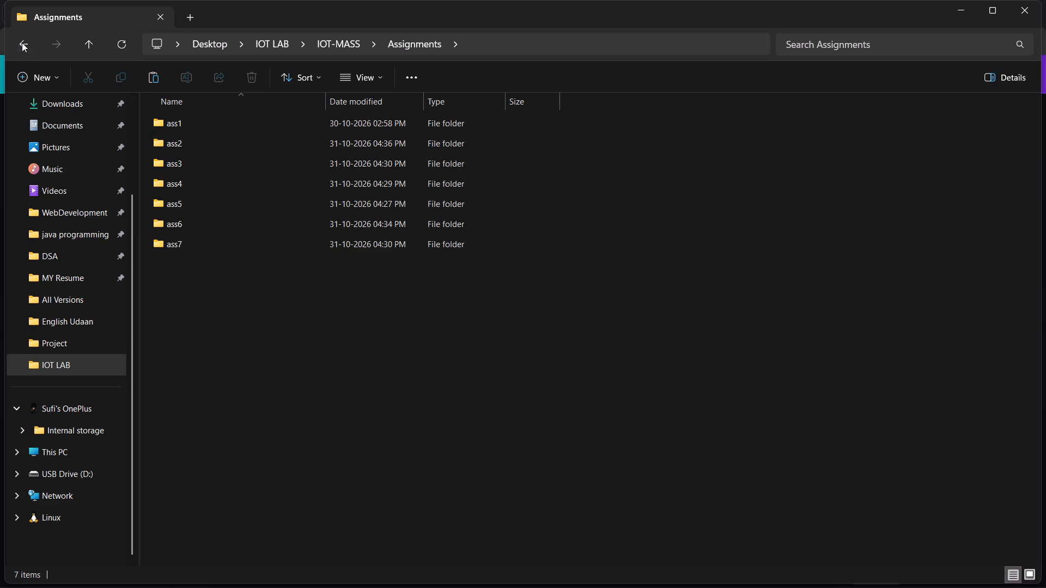
left_click(22, 41)
double_click(164, 118)
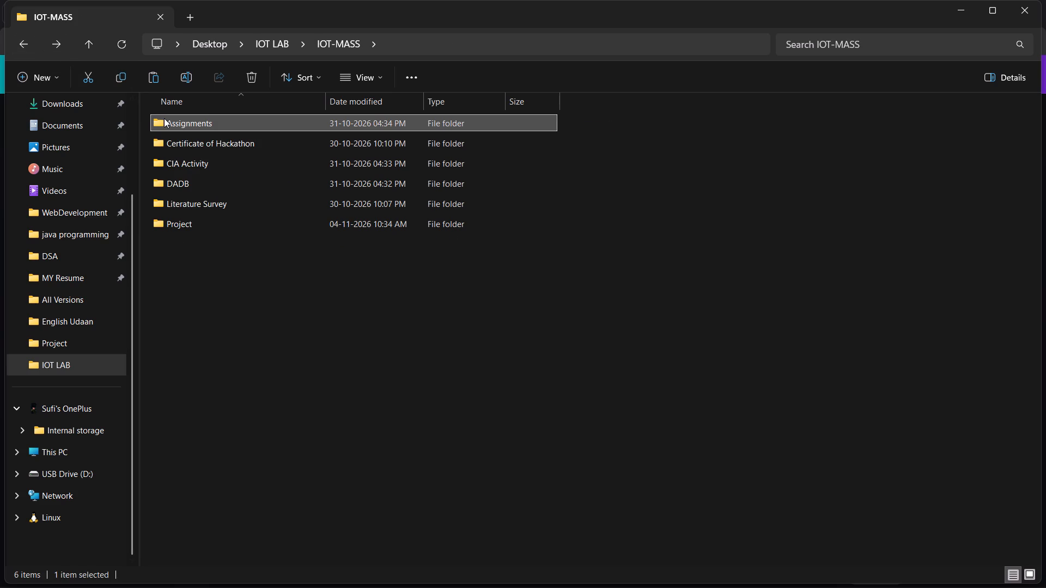
double_click(171, 119)
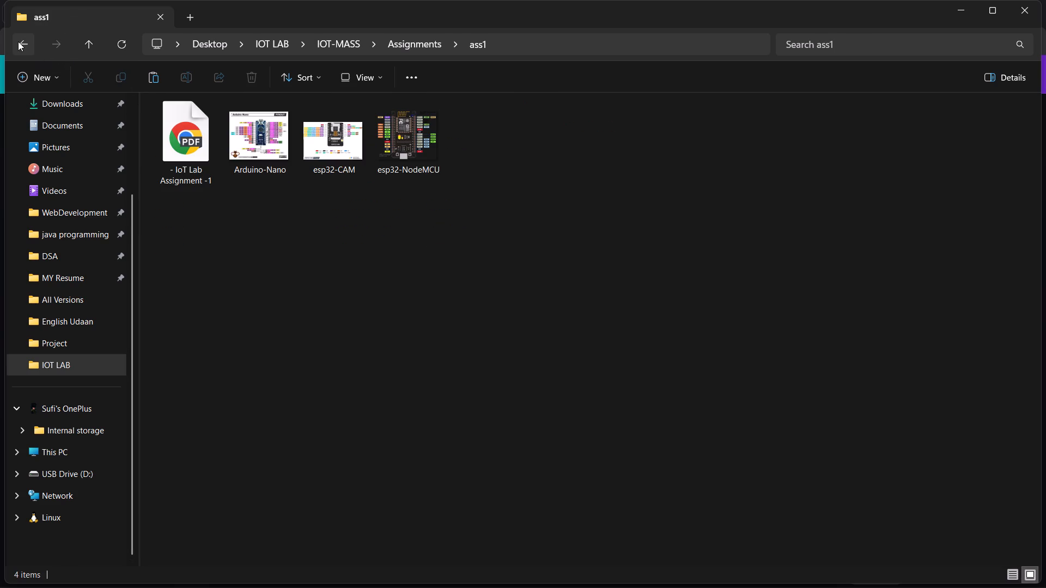
left_click(18, 41)
double_click(178, 146)
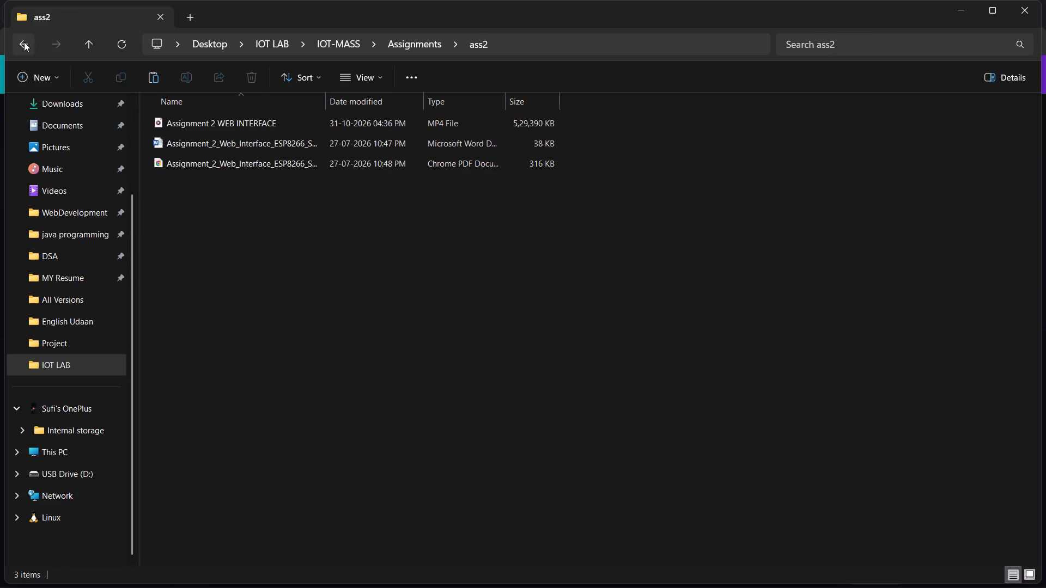
left_click(24, 42)
double_click(181, 115)
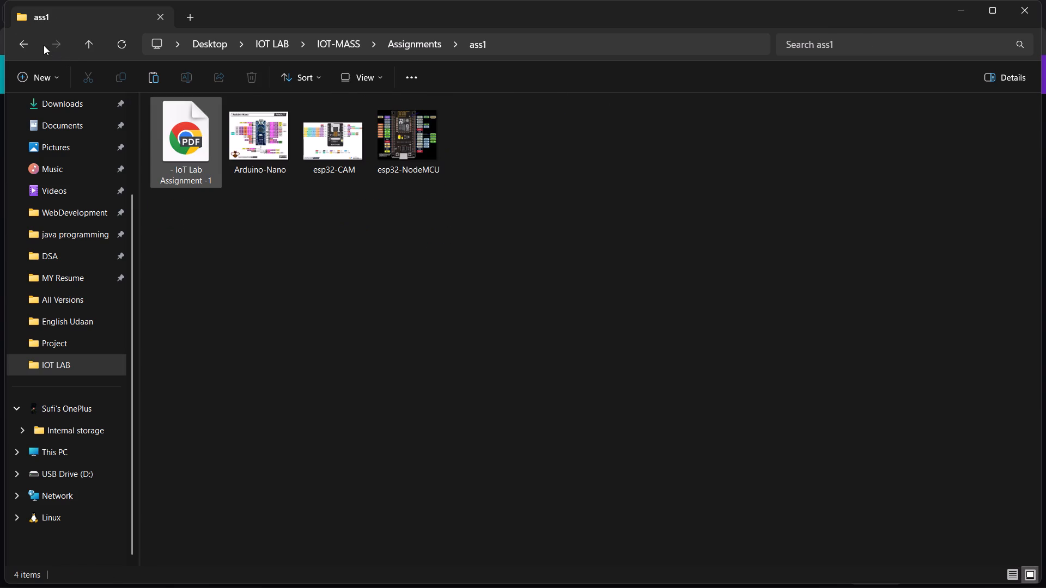
left_click(25, 39)
double_click(192, 144)
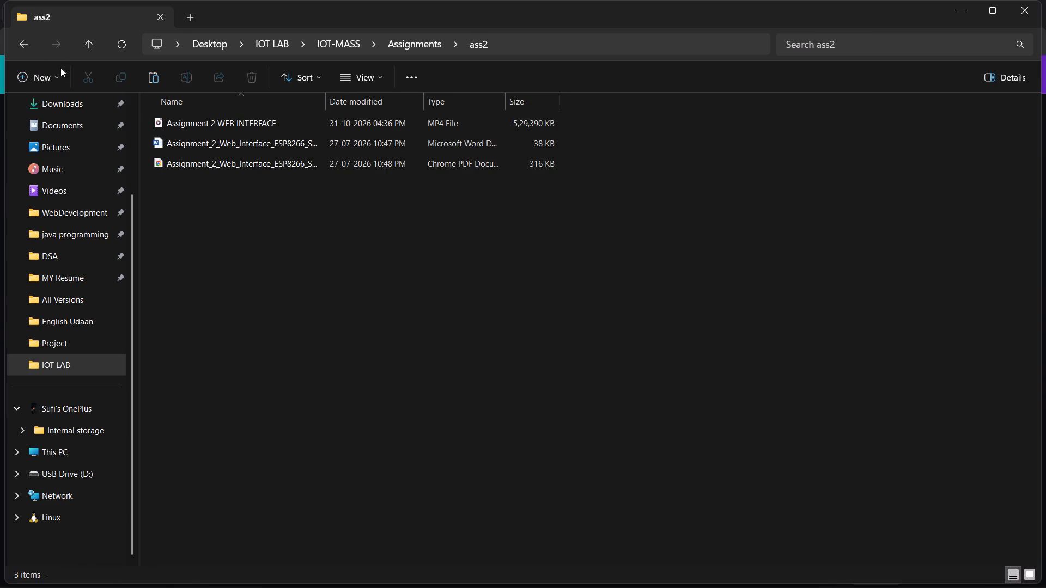
scroll(391, 292, "up", 20, "ctrl")
scroll(391, 292, "up", 4, "ctrl")
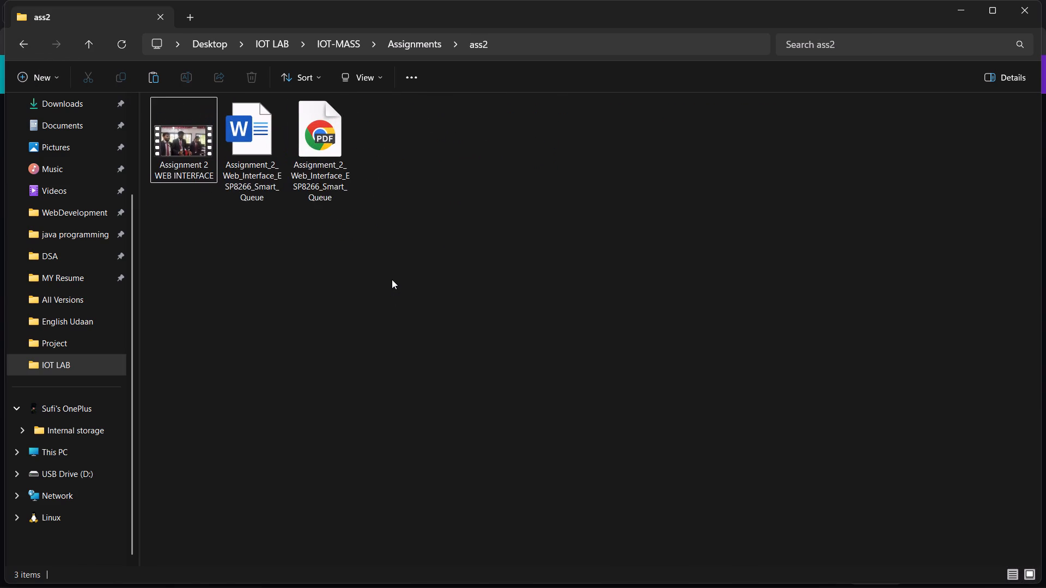
scroll(392, 279, "up", 4, "ctrl")
scroll(356, 255, "down", 2, "ctrl")
scroll(356, 255, "up", 2, "ctrl")
left_click(26, 43)
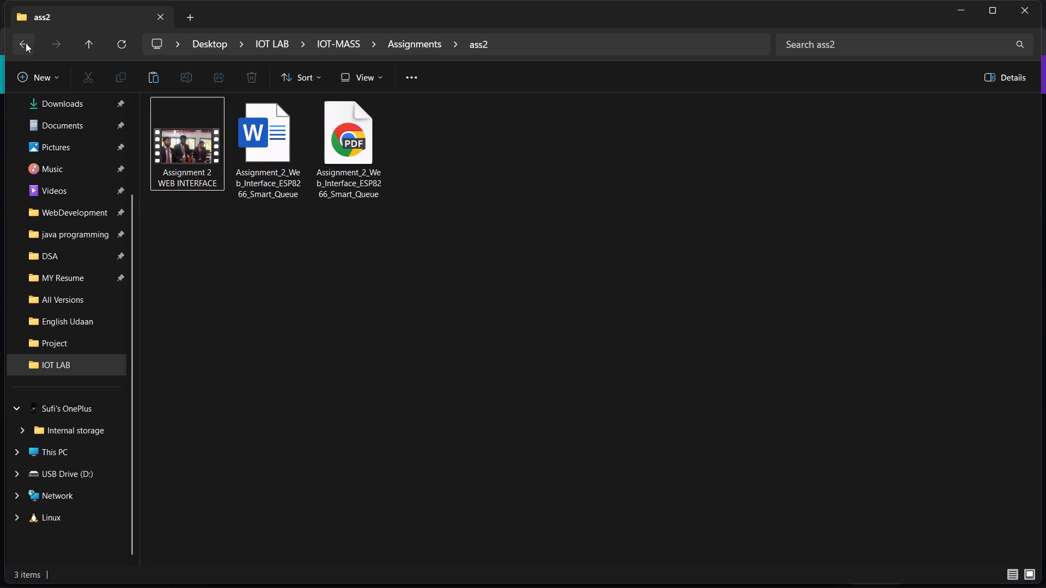
double_click(196, 154)
double_click(195, 156)
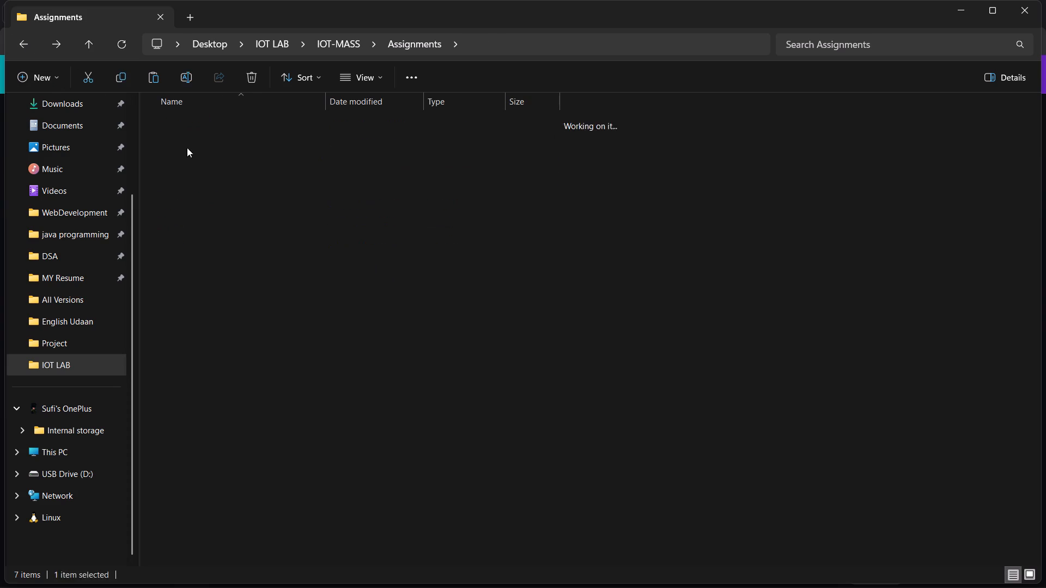
scroll(418, 316, "up", 14)
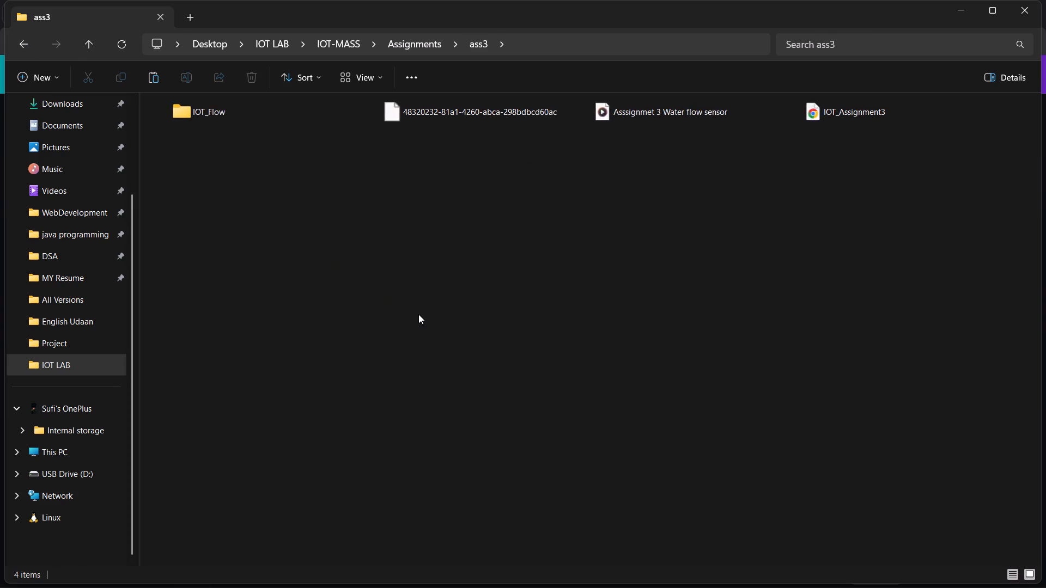
scroll(418, 314, "up", 17)
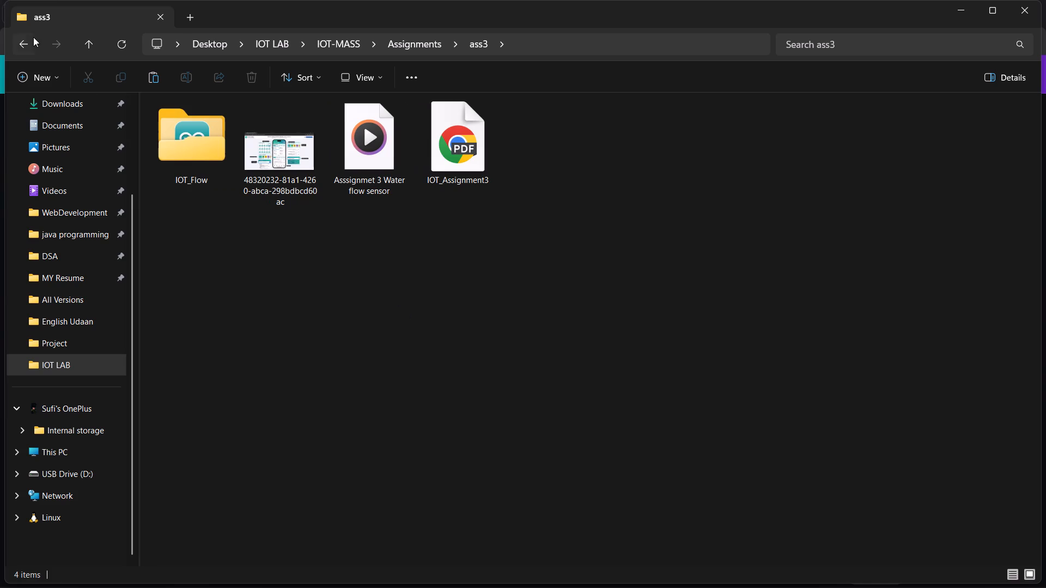
left_click(33, 37)
double_click(202, 165)
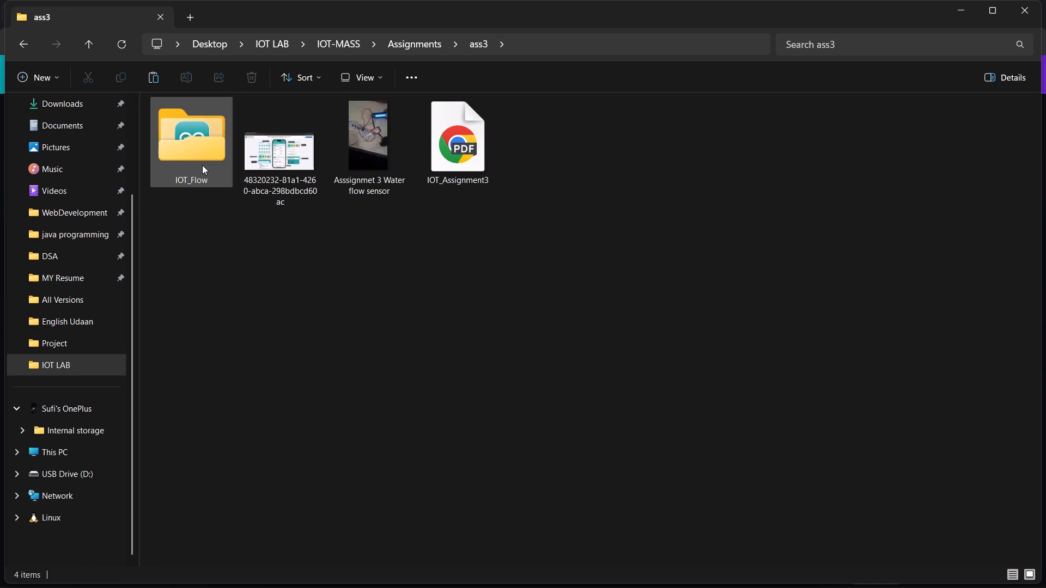
double_click(275, 152)
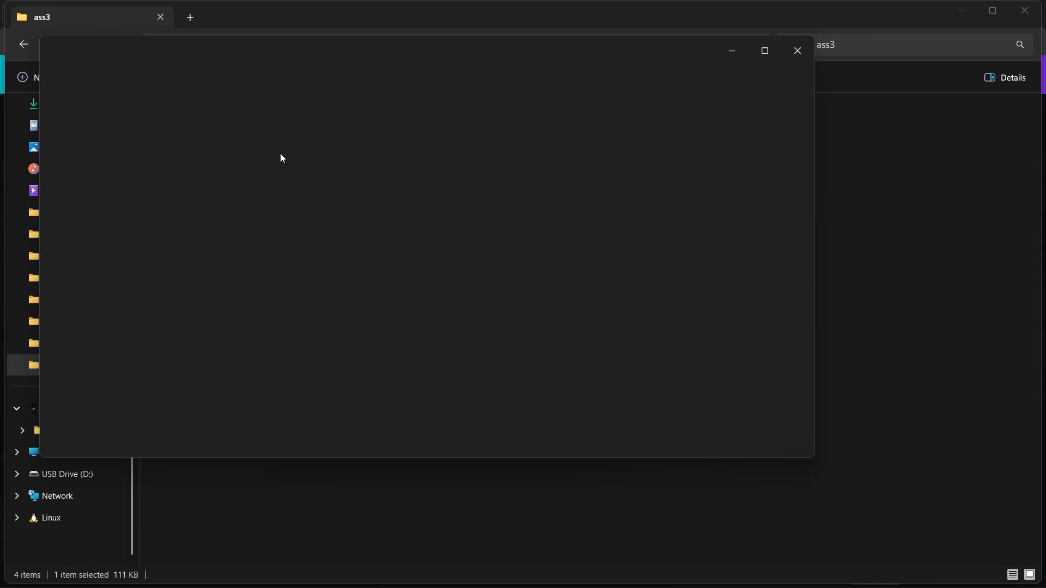
left_click(802, 42)
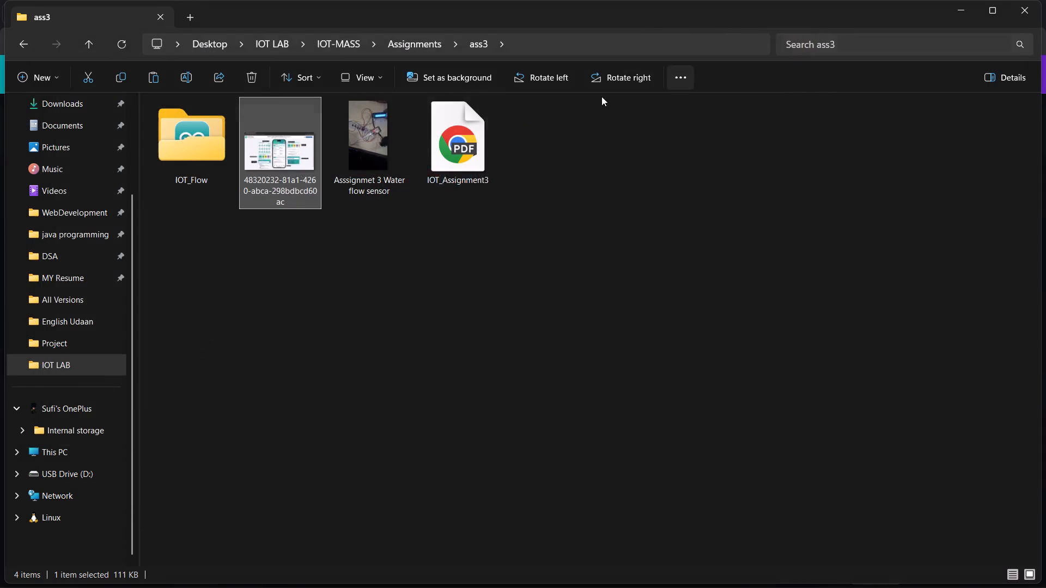
left_click(246, 79)
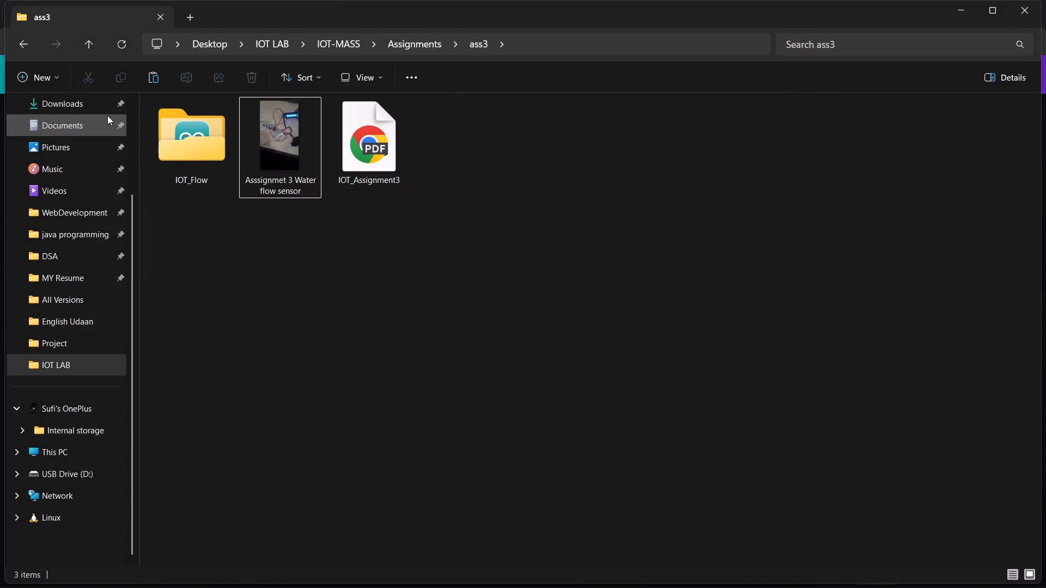
Examine the files in the ass4, ass5, ass6 and ass7 folders of Assignments.
left_click(21, 40)
double_click(199, 181)
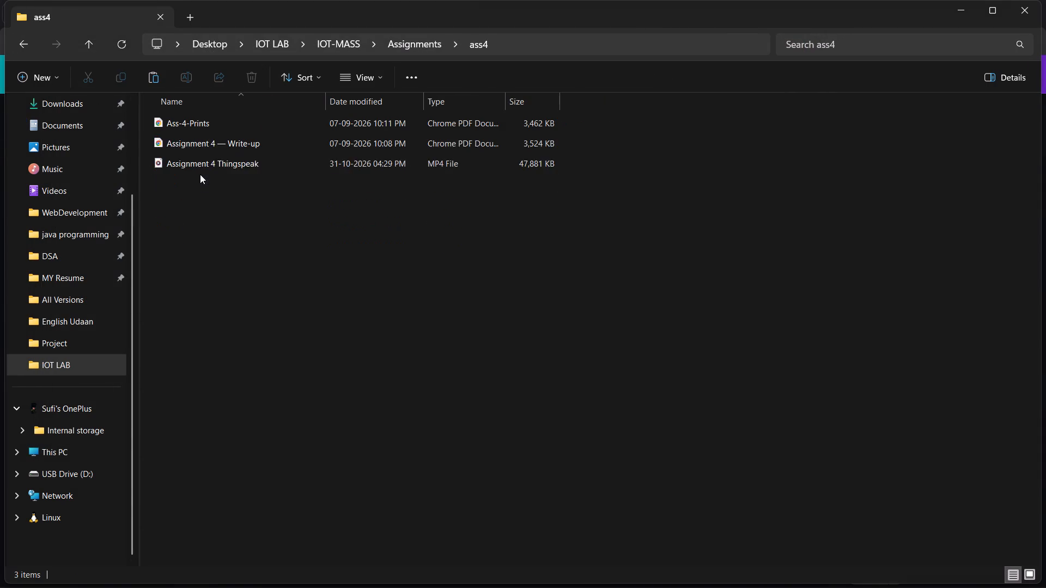
scroll(323, 283, "up", 20)
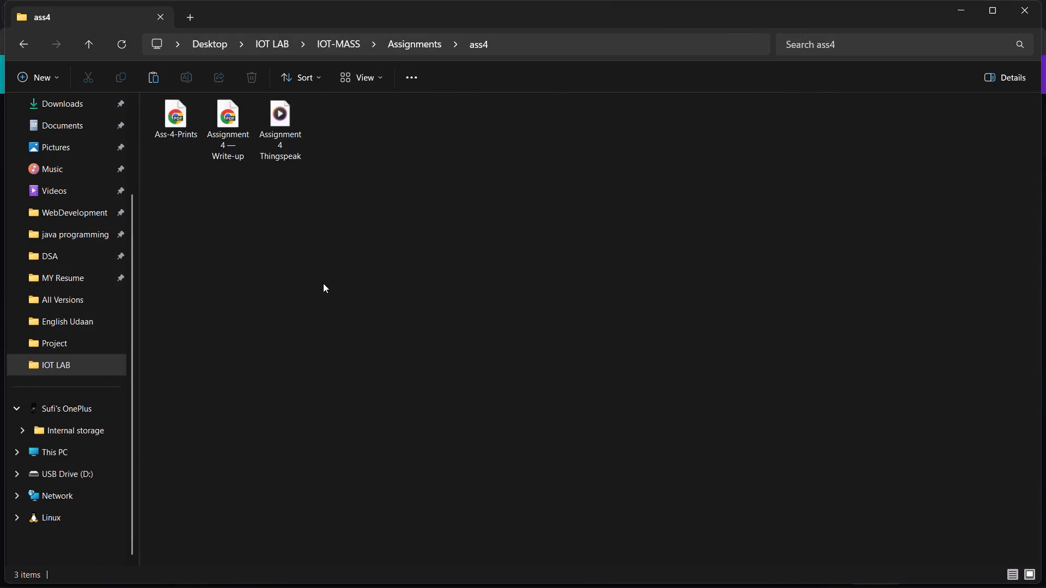
scroll(323, 283, "up", 8)
scroll(323, 283, "up", 1, "ctrl")
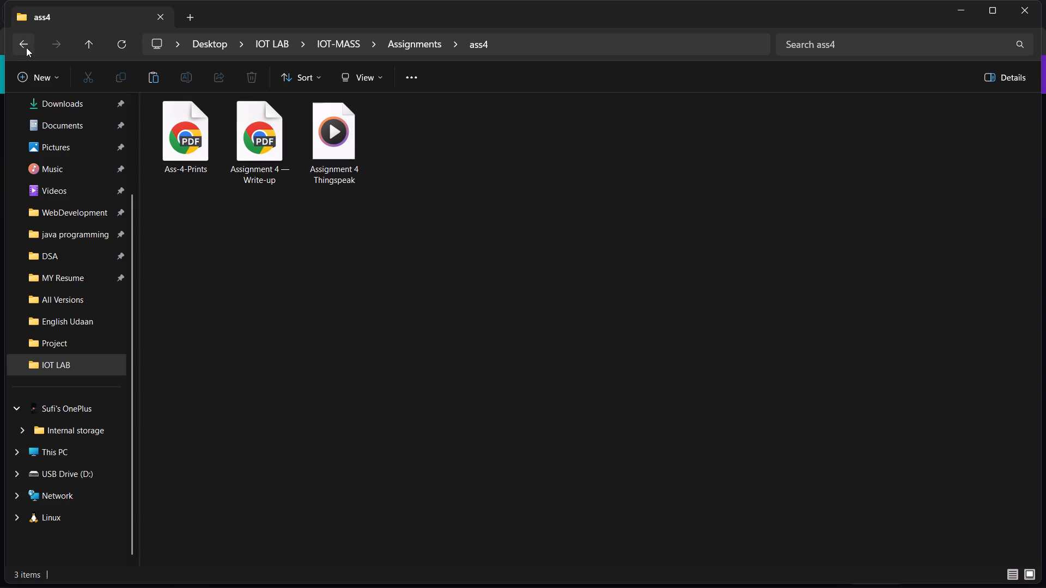
left_click(26, 47)
double_click(199, 199)
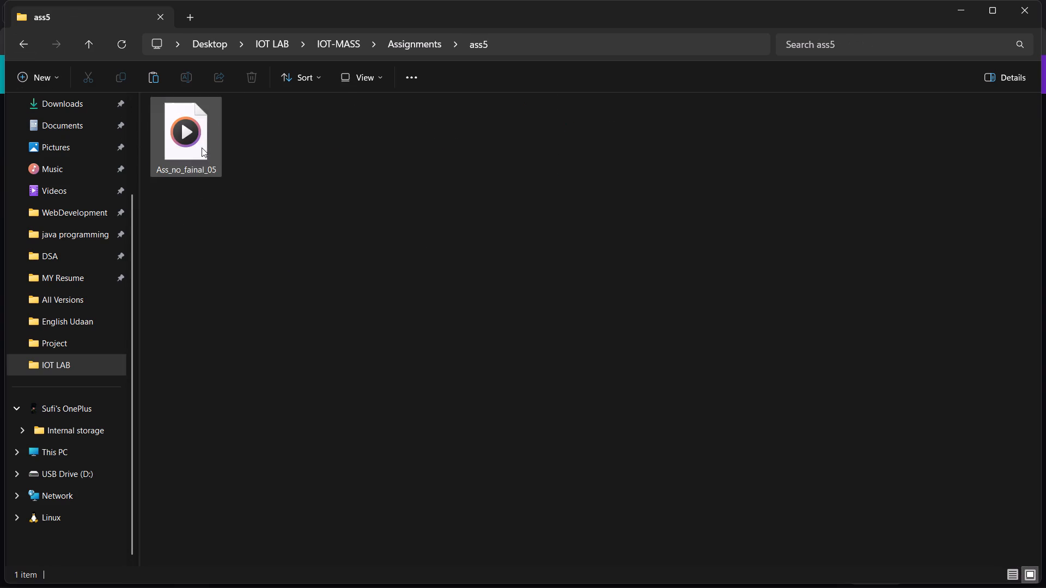
scroll(265, 230, "up", 2, "ctrl")
left_click(33, 47)
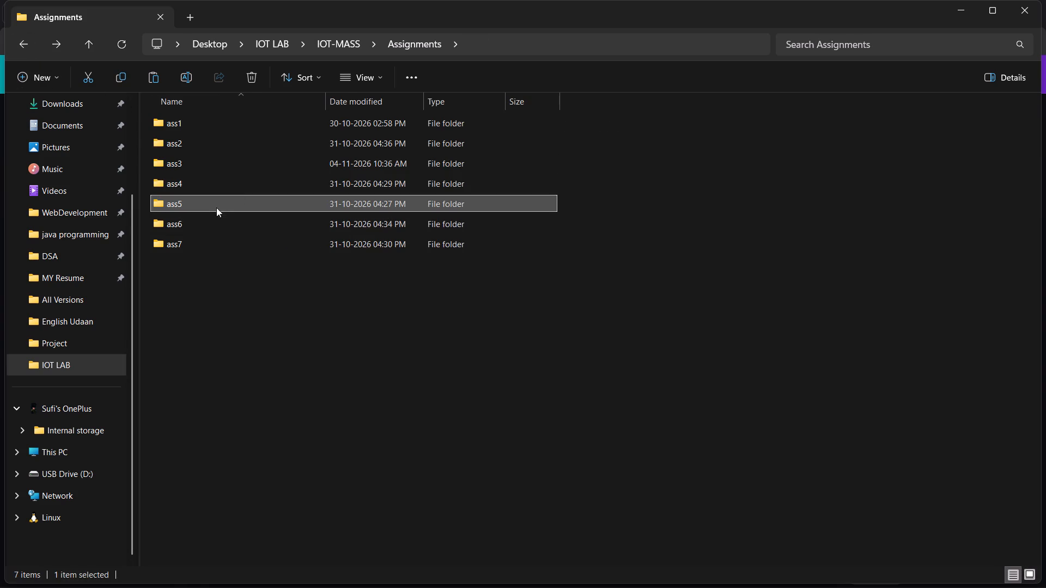
double_click(212, 226)
scroll(250, 240, "up", 3, "ctrl")
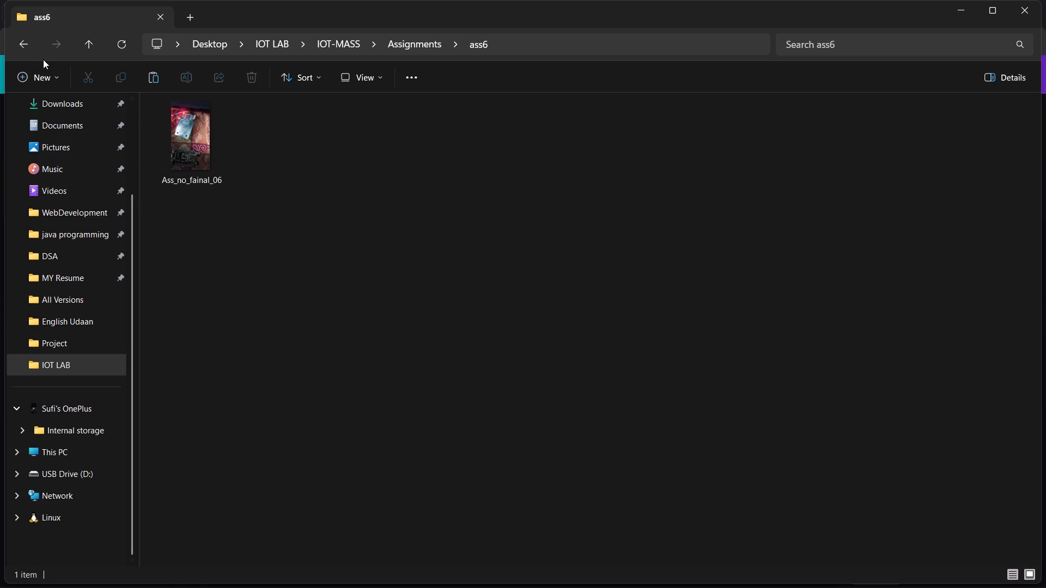
left_click(30, 46)
double_click(177, 241)
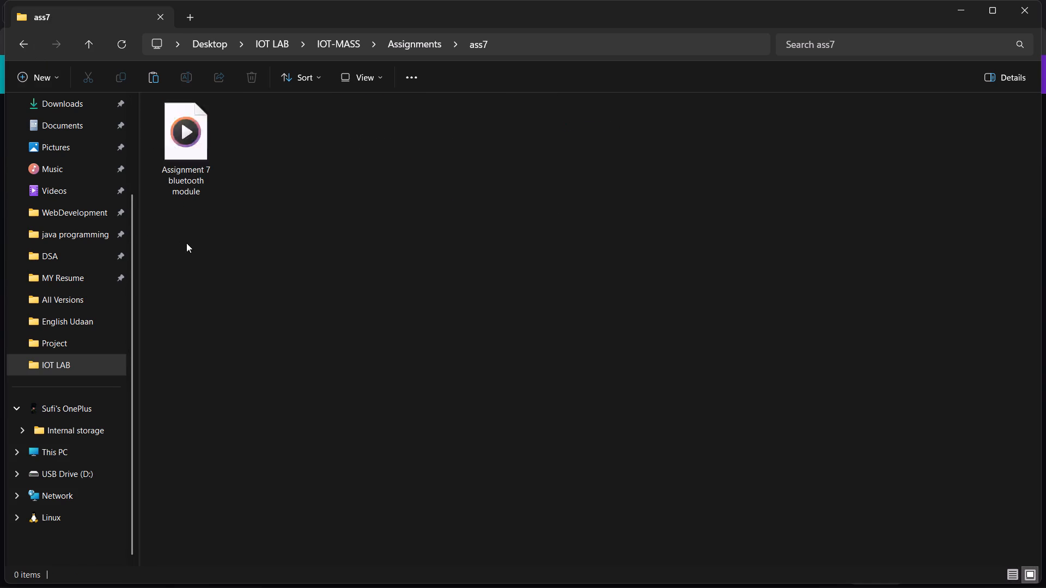
scroll(230, 250, "up", 3, "ctrl")
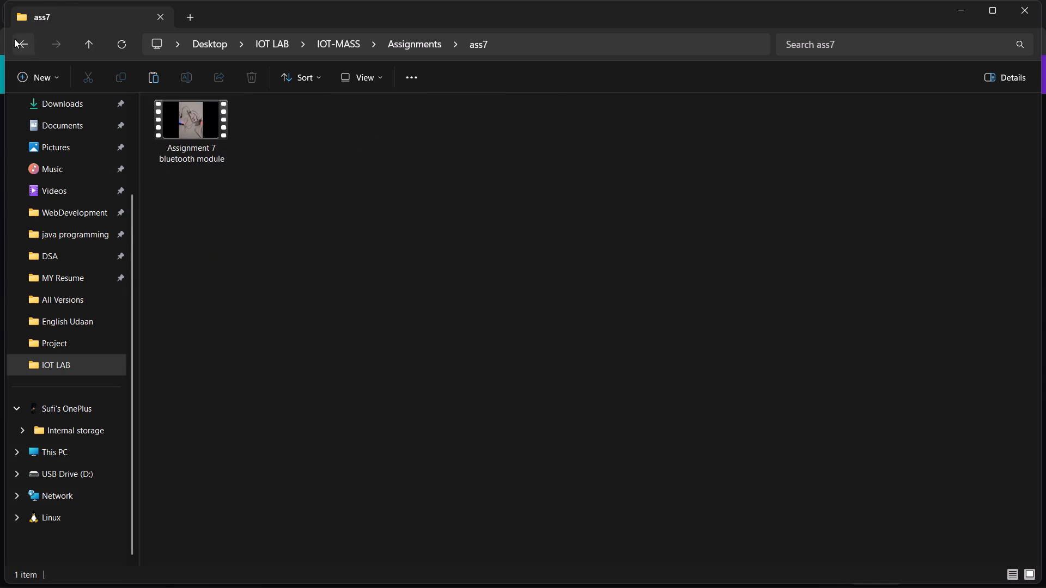
left_click(21, 47)
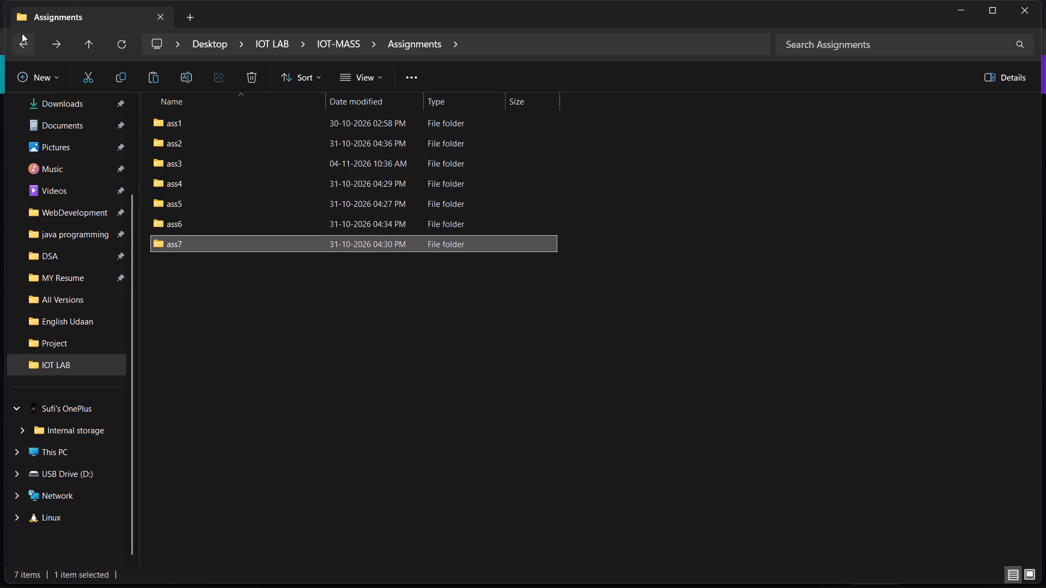
Copy the IOT-MASS folder from the Desktop IOT LAB folder to the root of USB Drive (D:).
left_click(22, 33)
left_click(19, 44)
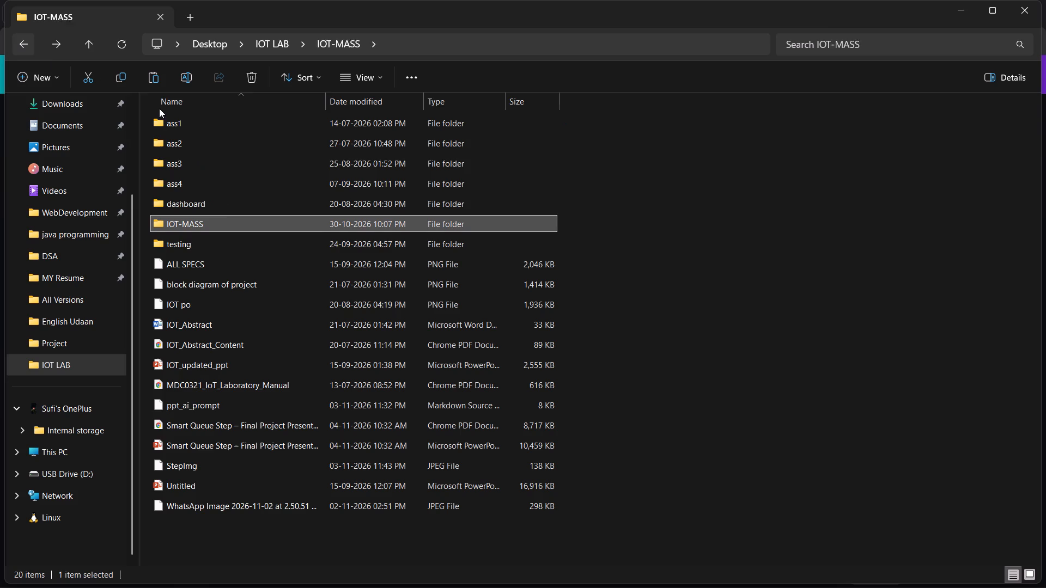
left_click(119, 81)
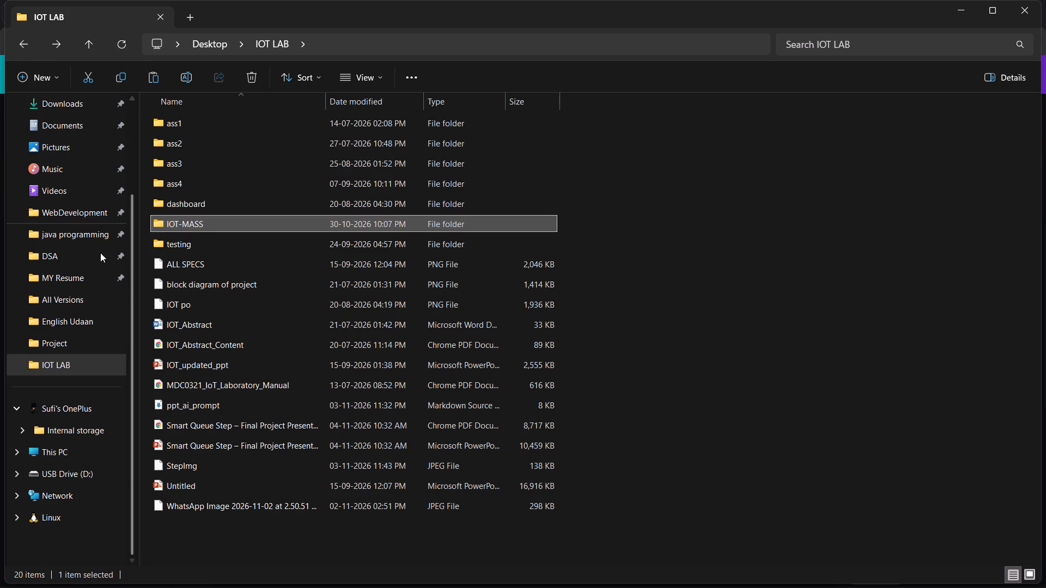
scroll(108, 427, "down", 2)
left_click(87, 473)
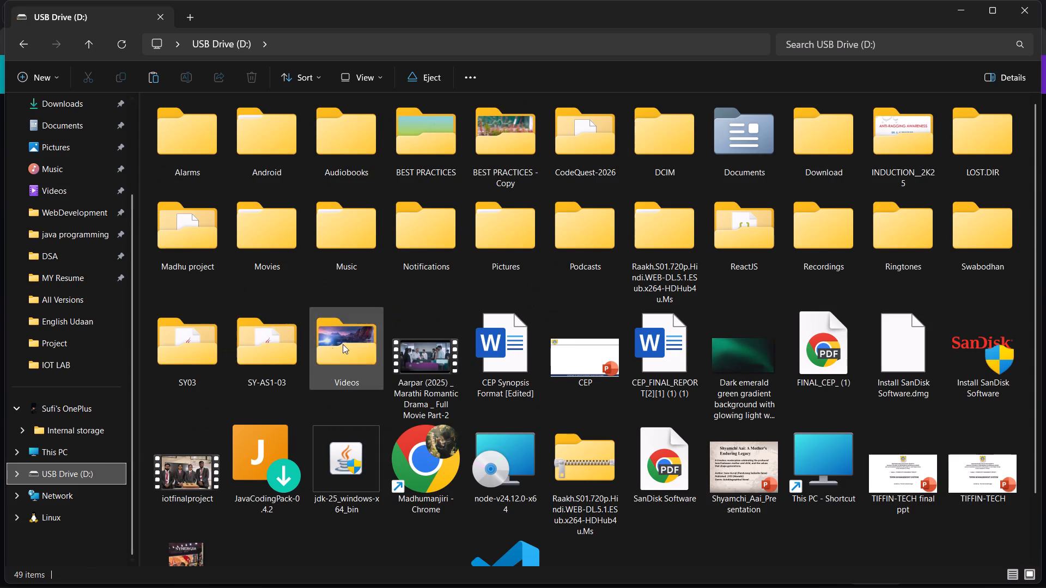
scroll(343, 344, "down", 5)
left_click(646, 511)
key("ctrl+v")
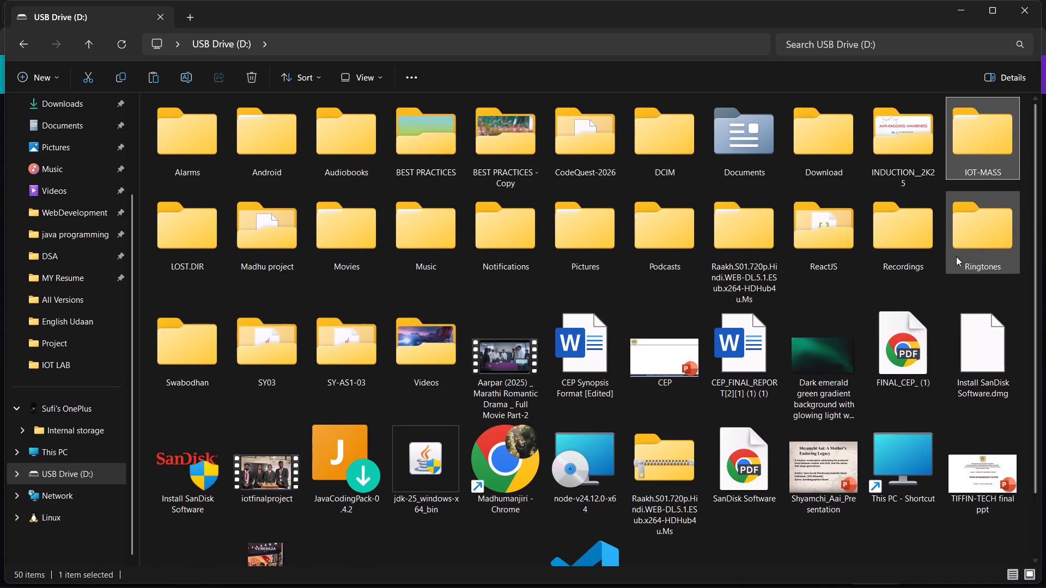
Check the contents of the copied IOT-MASS folder on USB Drive (D:) and return to the drive root.
double_click(1001, 128)
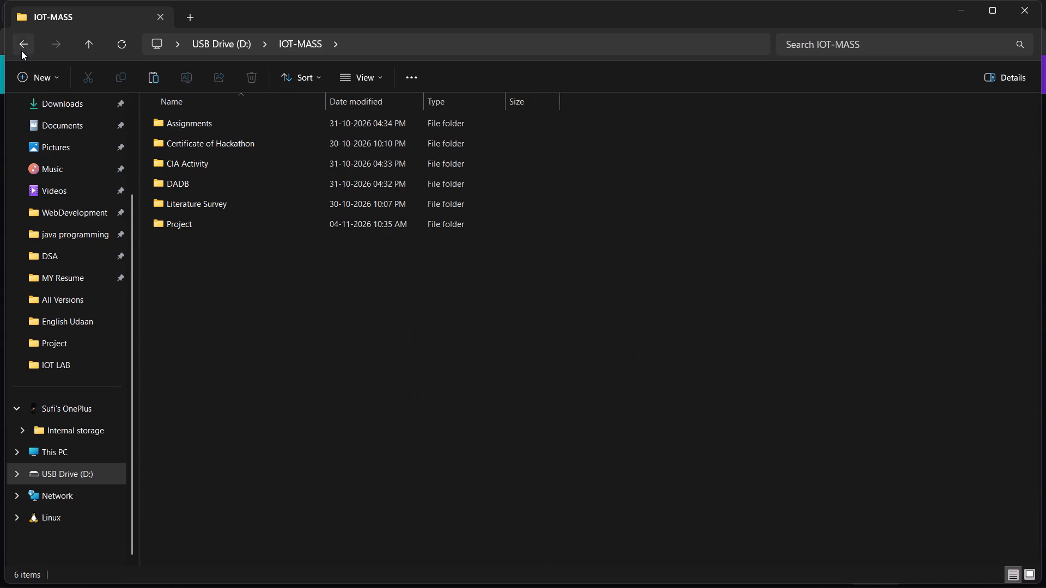
left_click(21, 50)
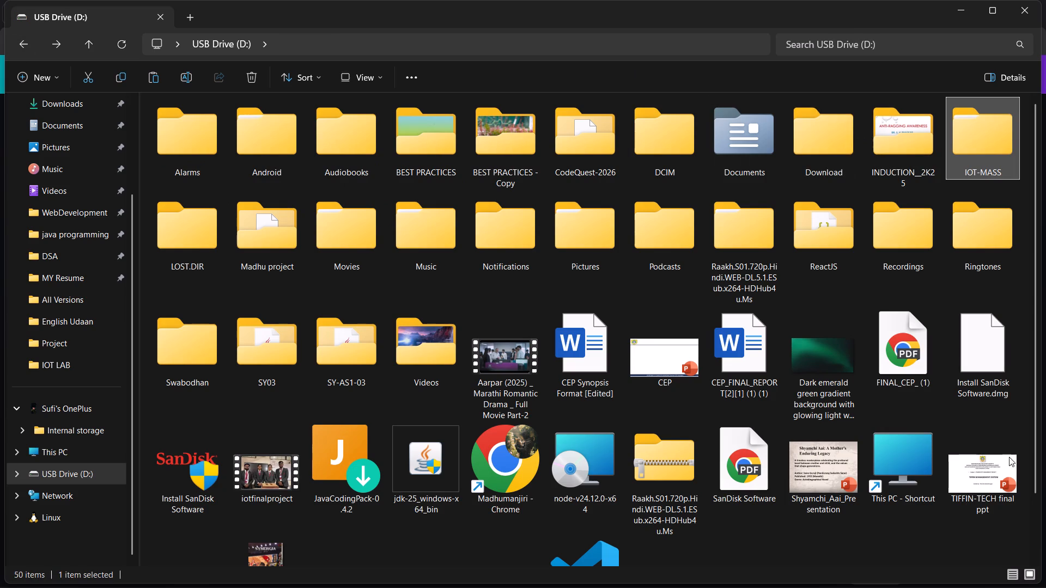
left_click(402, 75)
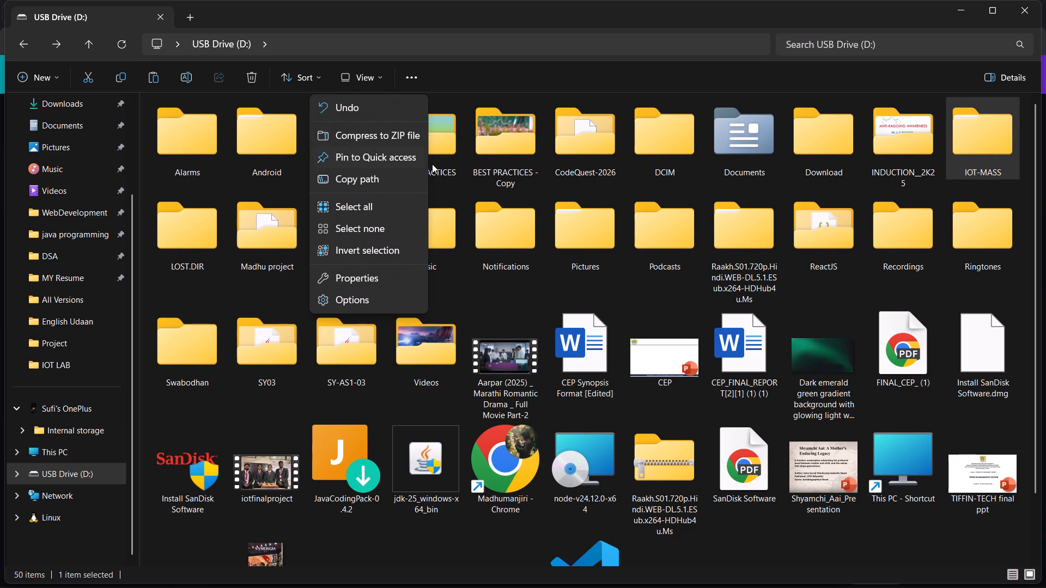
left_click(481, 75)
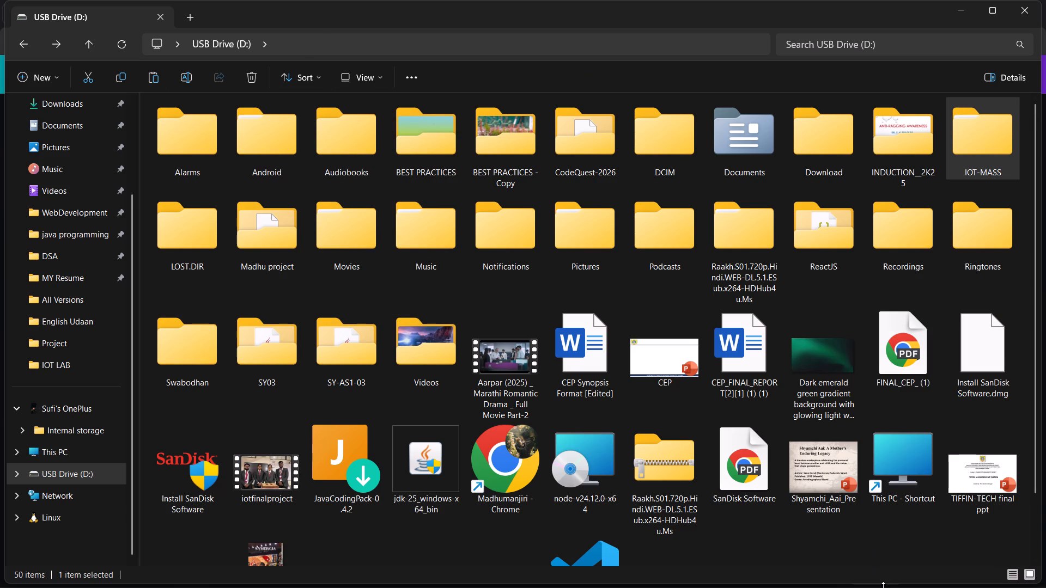
Minimize the File Explorer window and the Brave window with the Smart Queue Step presentation.
left_click(971, 6)
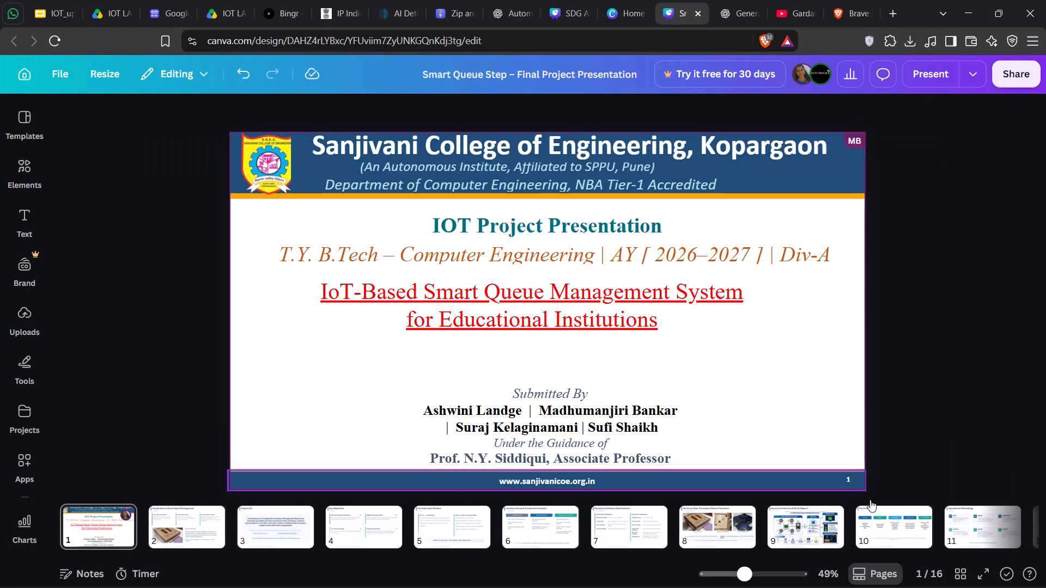
left_click(959, 3)
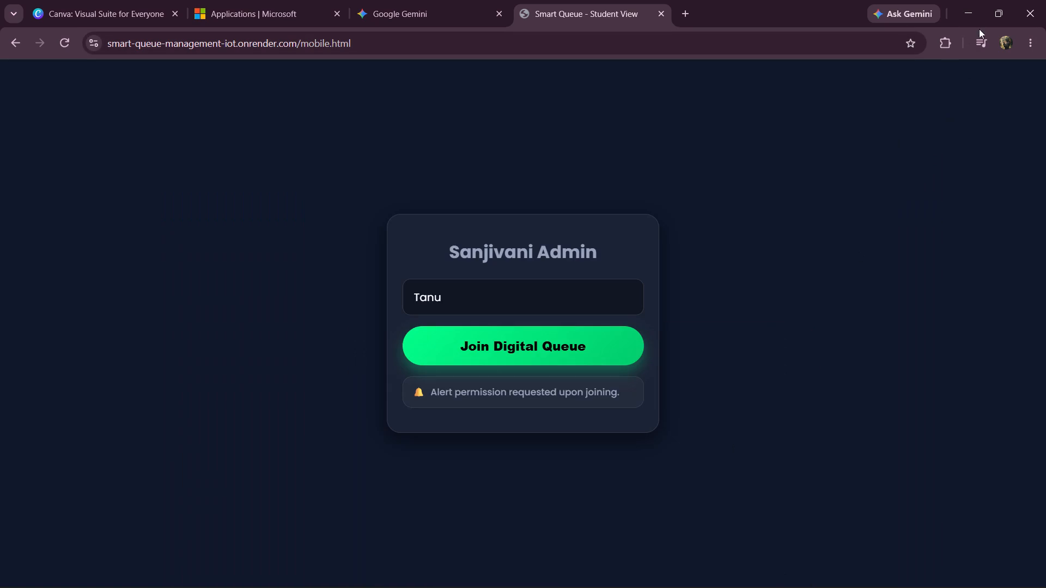
Minimize the Chrome window with the Smart Queue student page and eject the SanDisk 3.2Gen1 USB drive (D:).
left_click(962, 4)
left_click(929, 562)
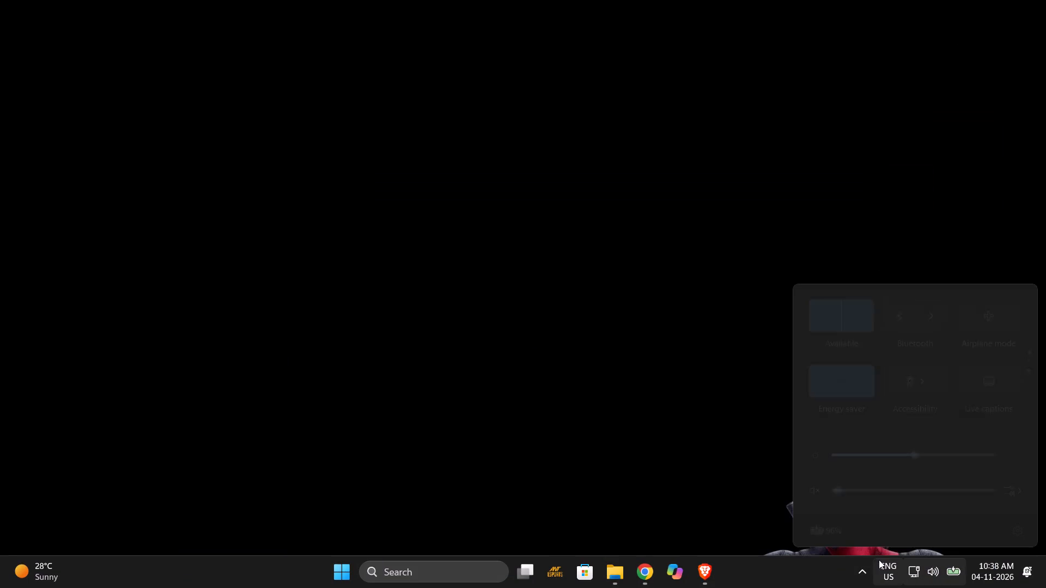
left_click(867, 568)
left_click(922, 501)
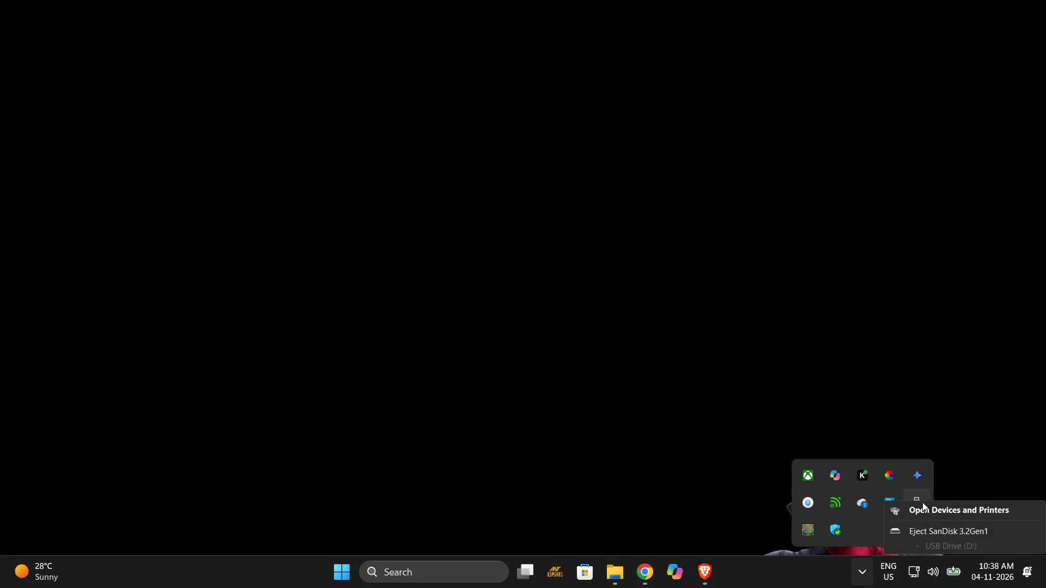
left_click(929, 533)
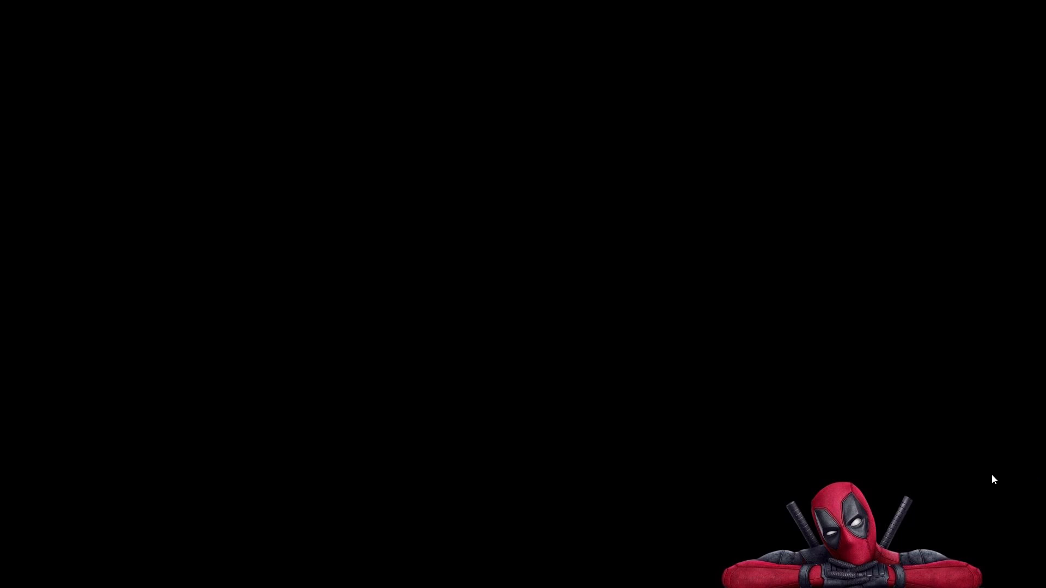
Open the Mobile hotspot settings page.
left_click(951, 584)
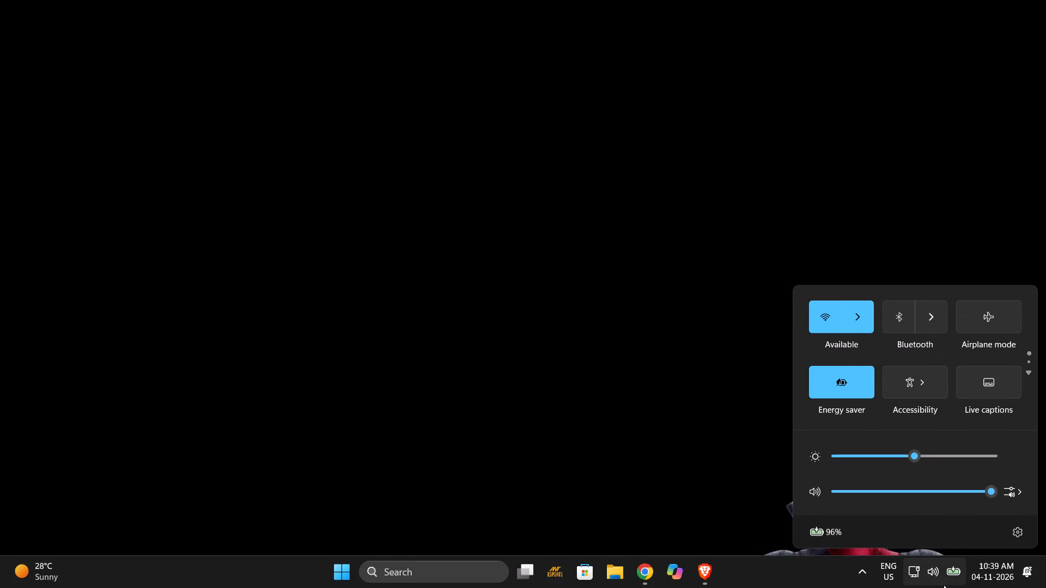
scroll(896, 363, "down", 4)
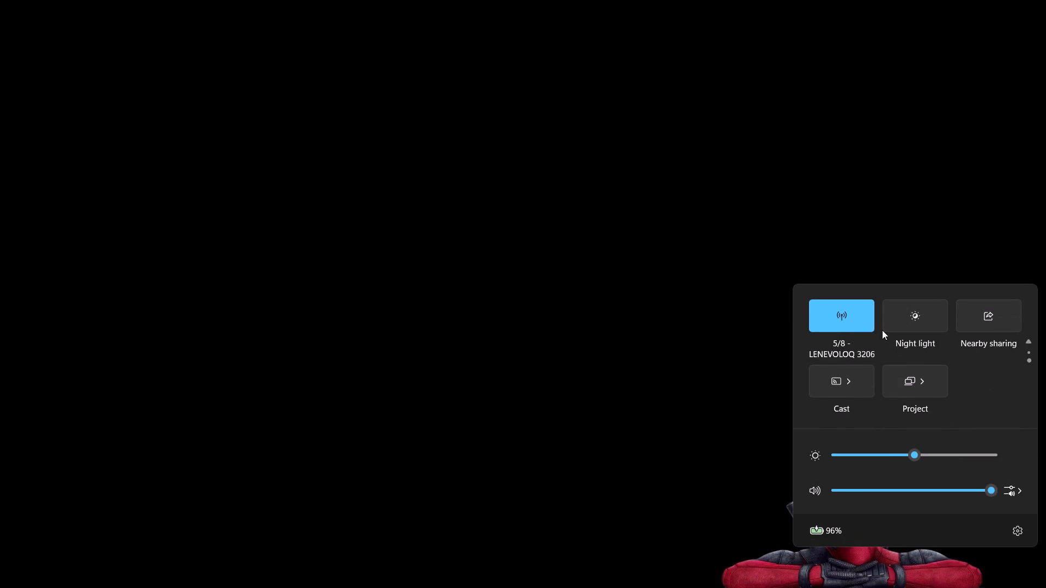
right_click(861, 308)
left_click(867, 316)
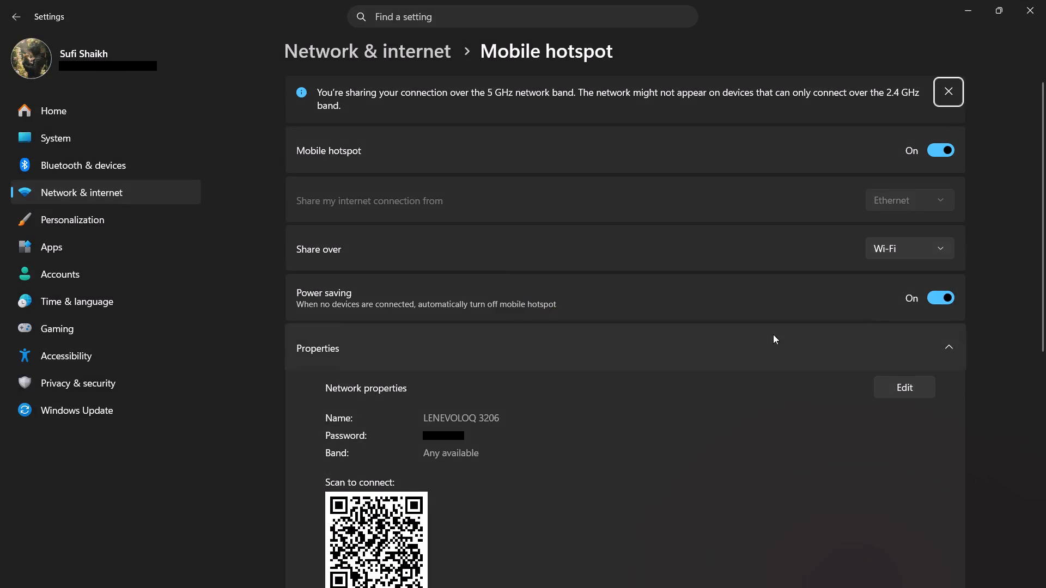
Examine the mobile hotspot's network properties and list of connected devices, and minimize the Settings window.
scroll(752, 344, "down", 4)
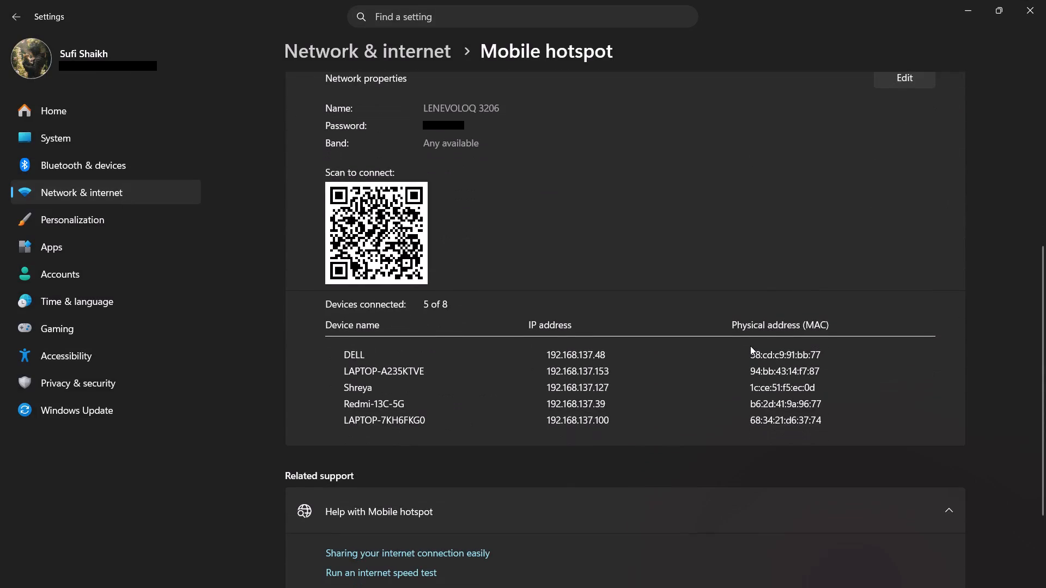
scroll(750, 346, "down", 8)
scroll(748, 349, "up", 2)
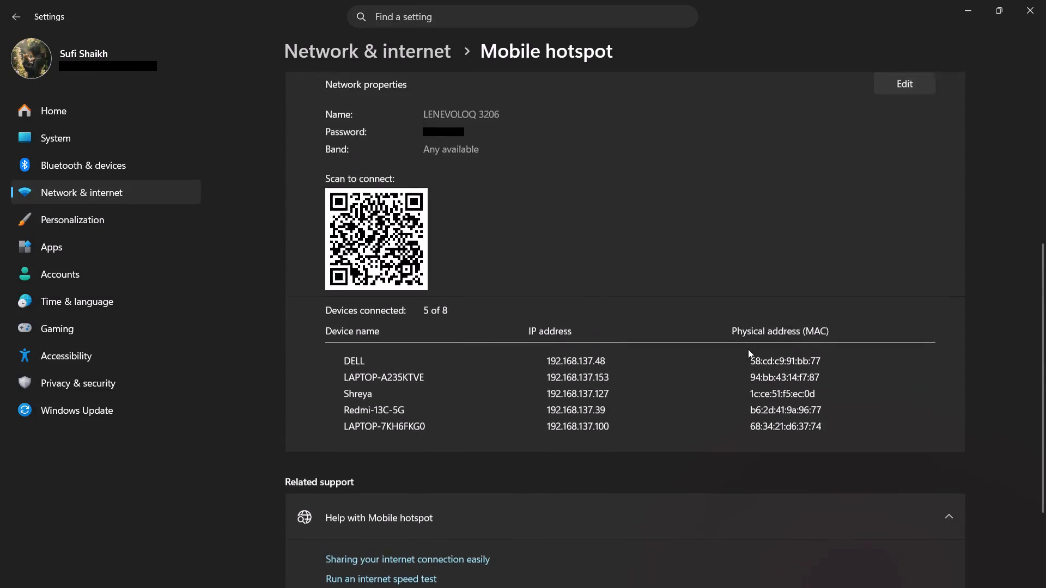
scroll(748, 349, "up", 6)
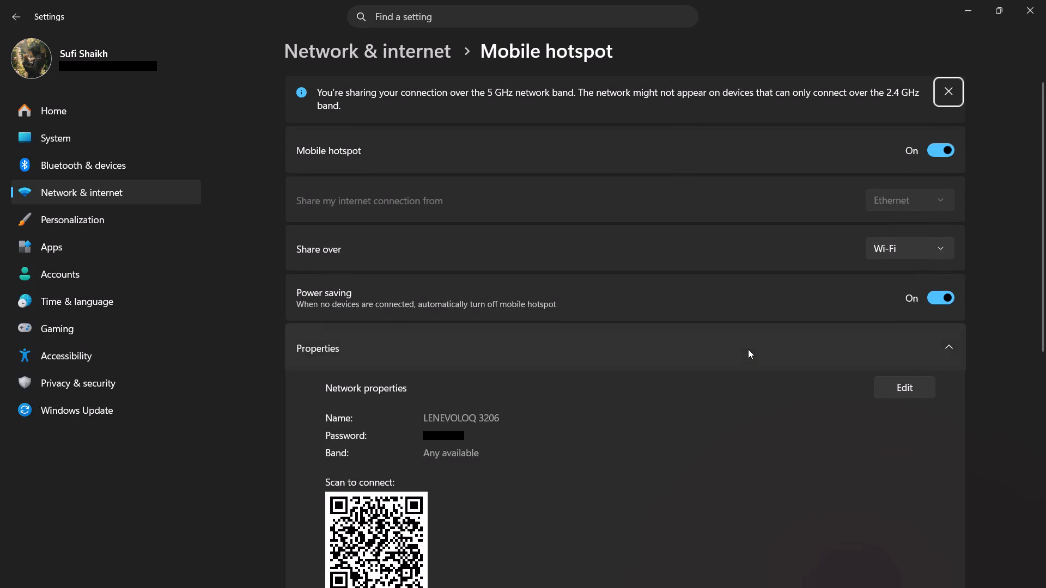
scroll(748, 349, "up", 1)
scroll(641, 283, "down", 2)
scroll(624, 282, "up", 1)
scroll(619, 282, "down", 1)
scroll(619, 282, "up", 3)
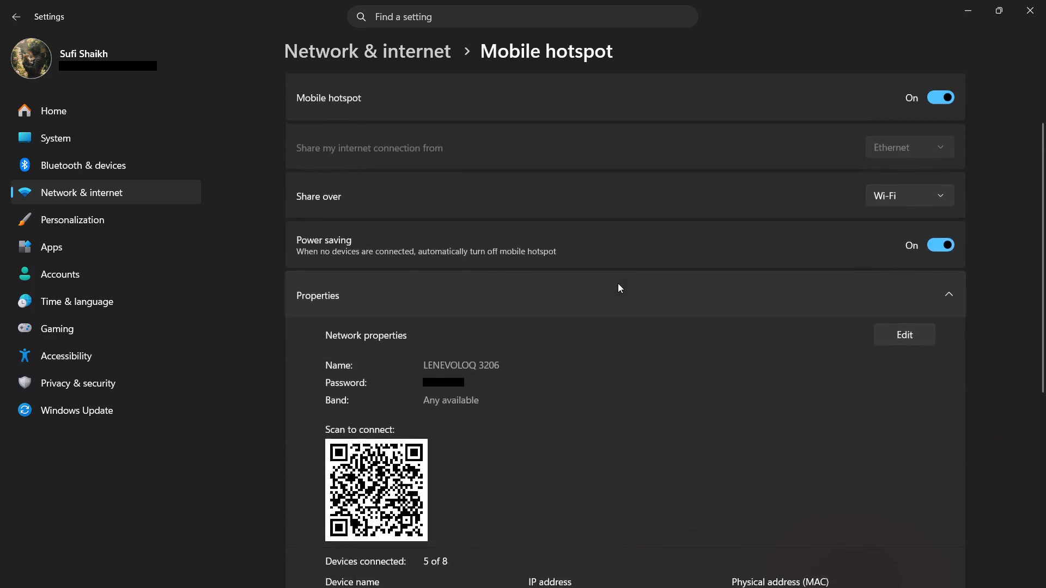
scroll(618, 283, "up", 14)
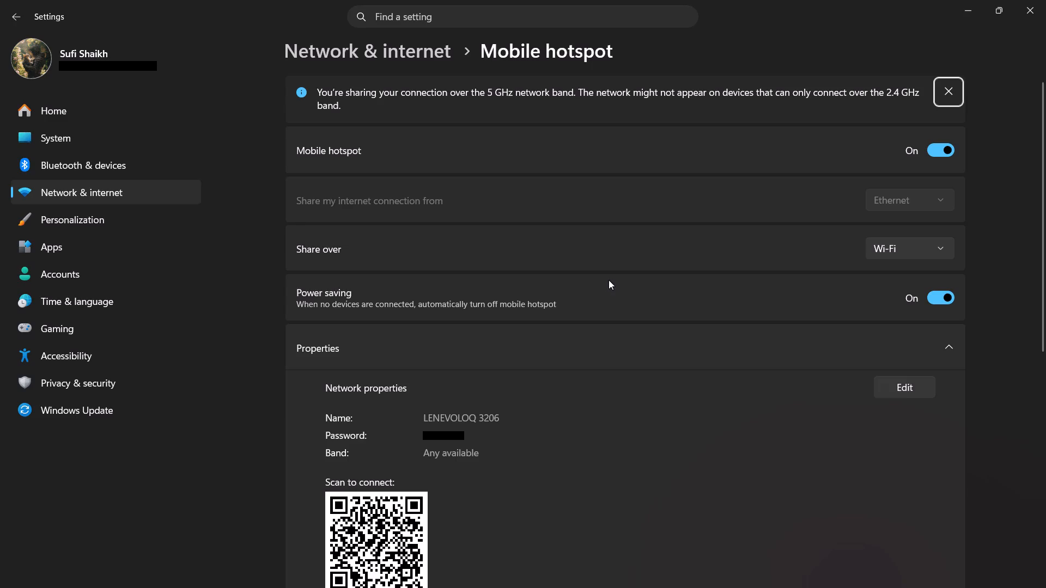
scroll(609, 280, "down", 6)
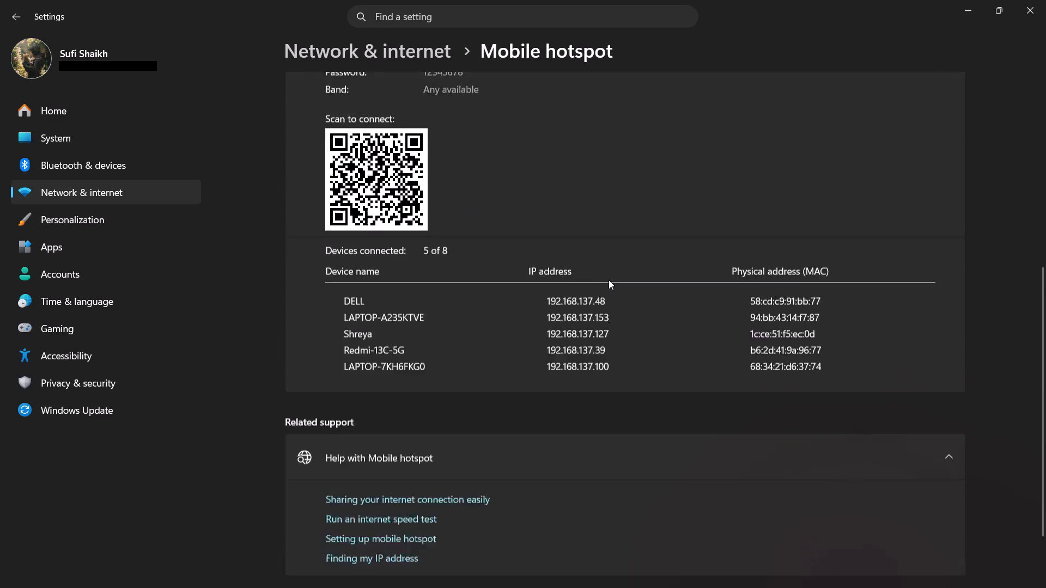
scroll(609, 280, "down", 4)
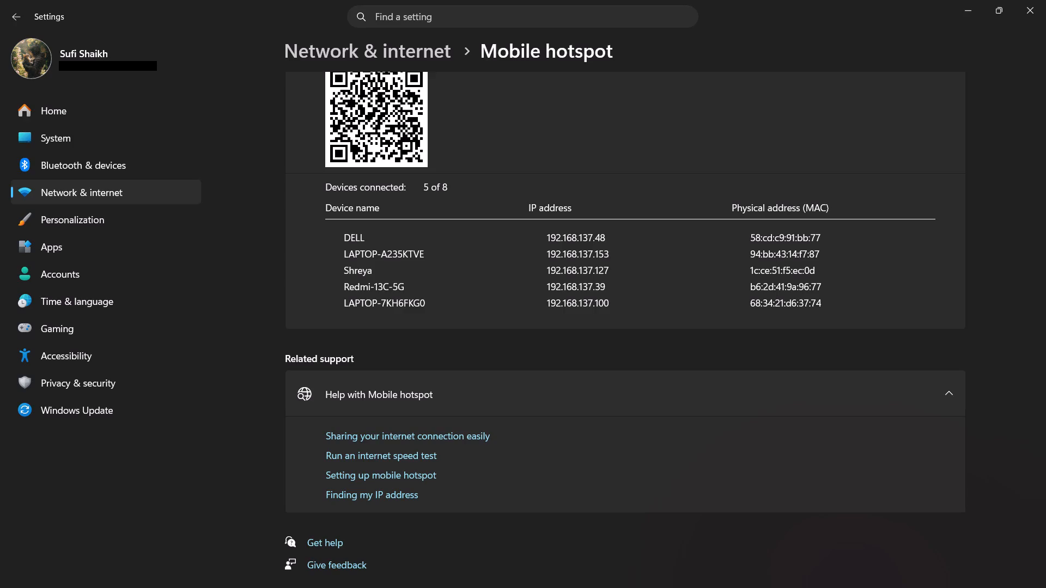
scroll(606, 298, "down", 2)
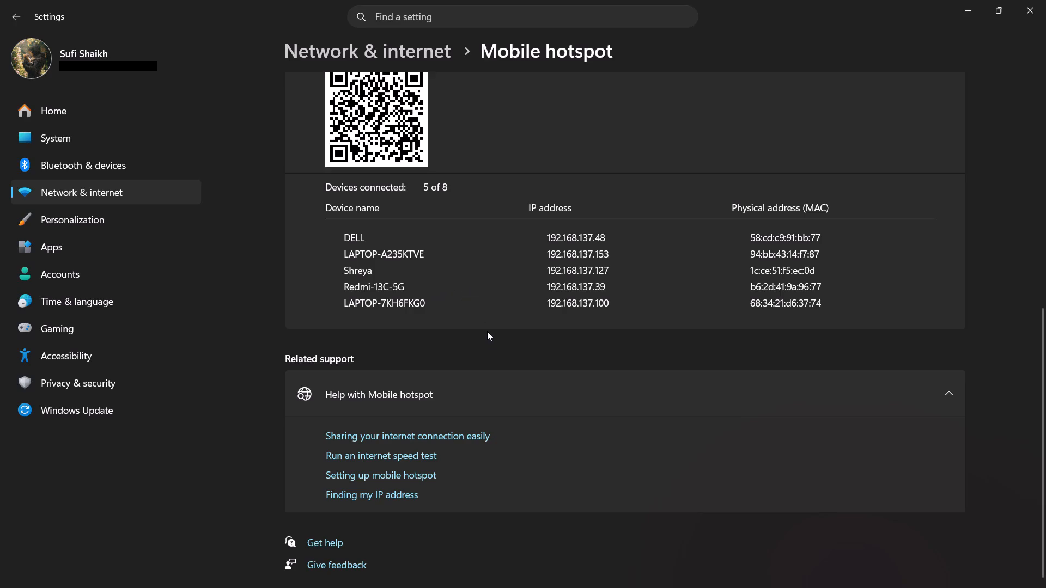
right_click_drag(662, 252, 656, 253)
right_click(582, 243)
scroll(498, 325, "up", 3)
scroll(610, 302, "up", 2)
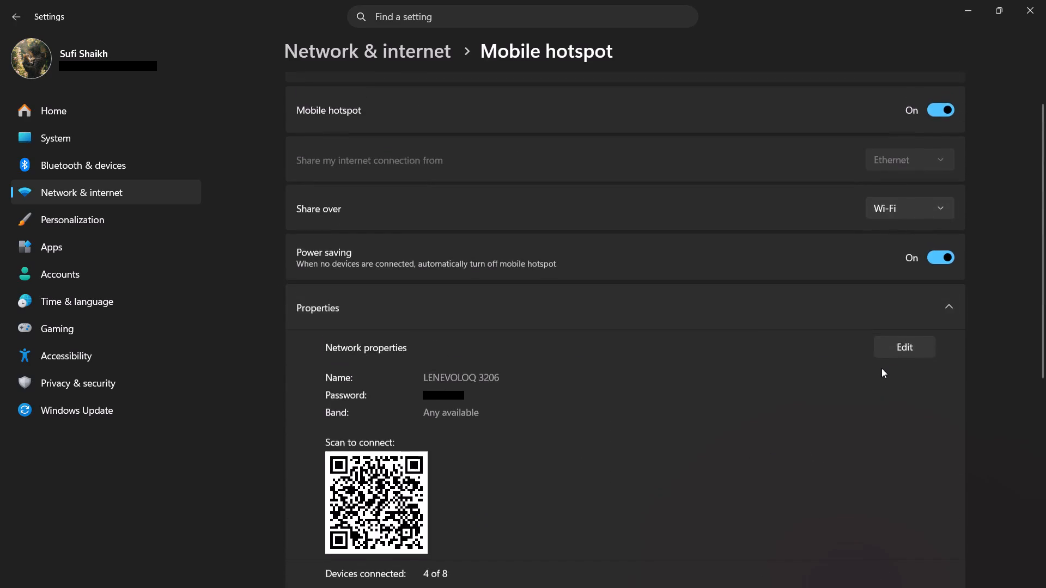
scroll(881, 367, "down", 3)
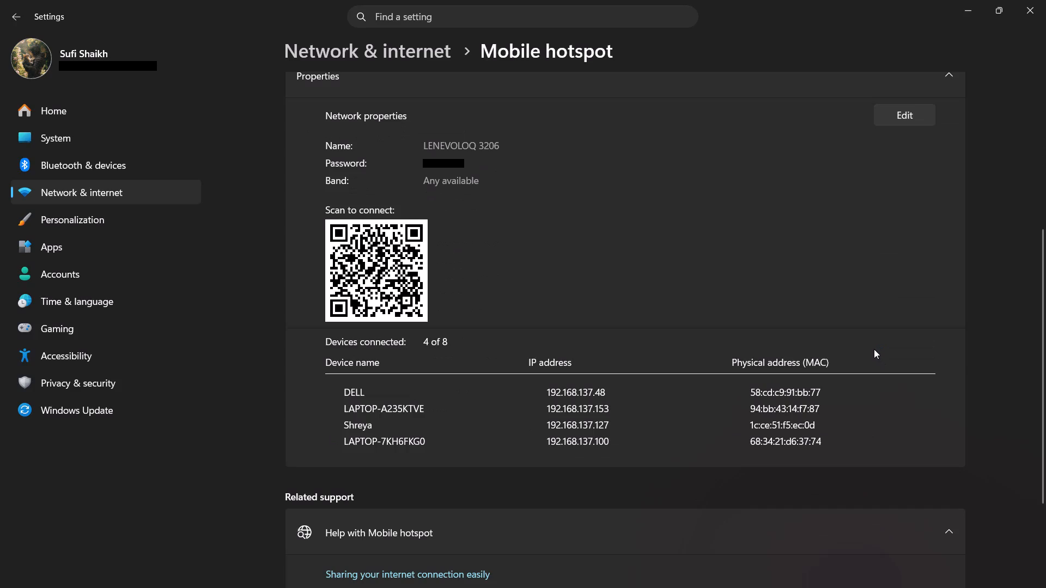
left_click(962, 3)
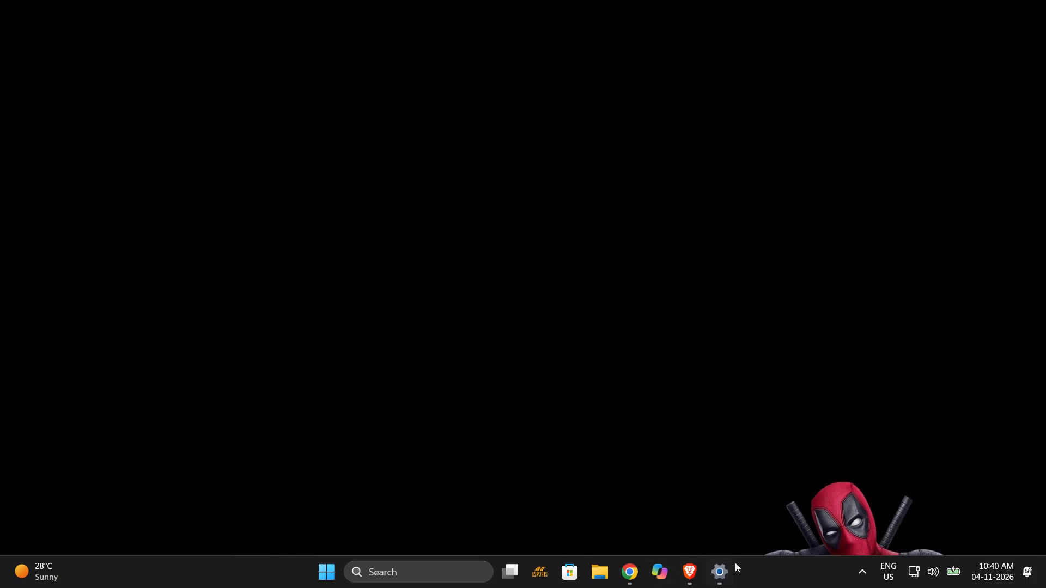
Switch to the Smart Queue Step final project presentation in Brave and present it full screen from slide 1.
left_click(691, 580)
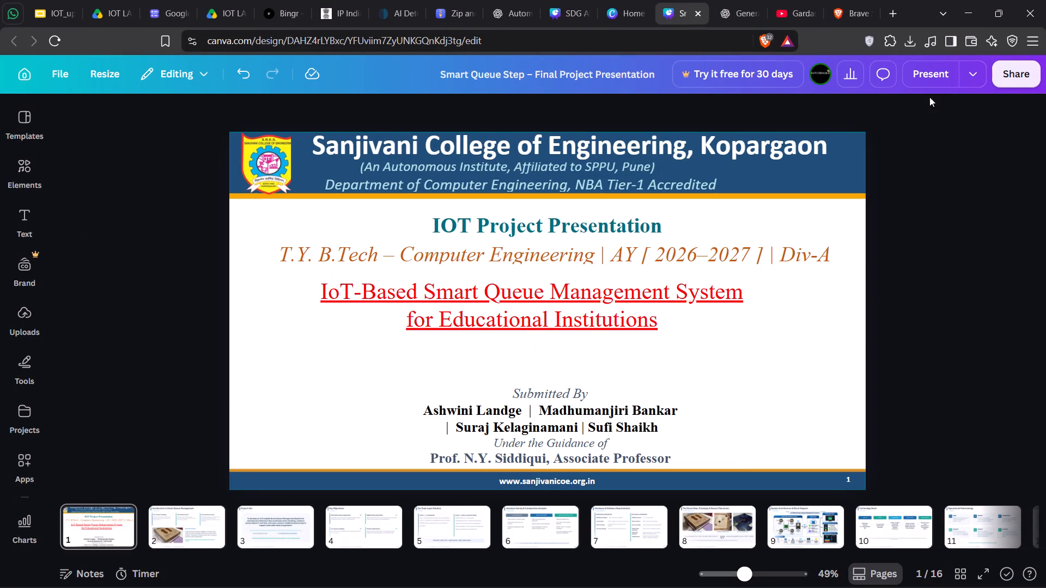
left_click(941, 71)
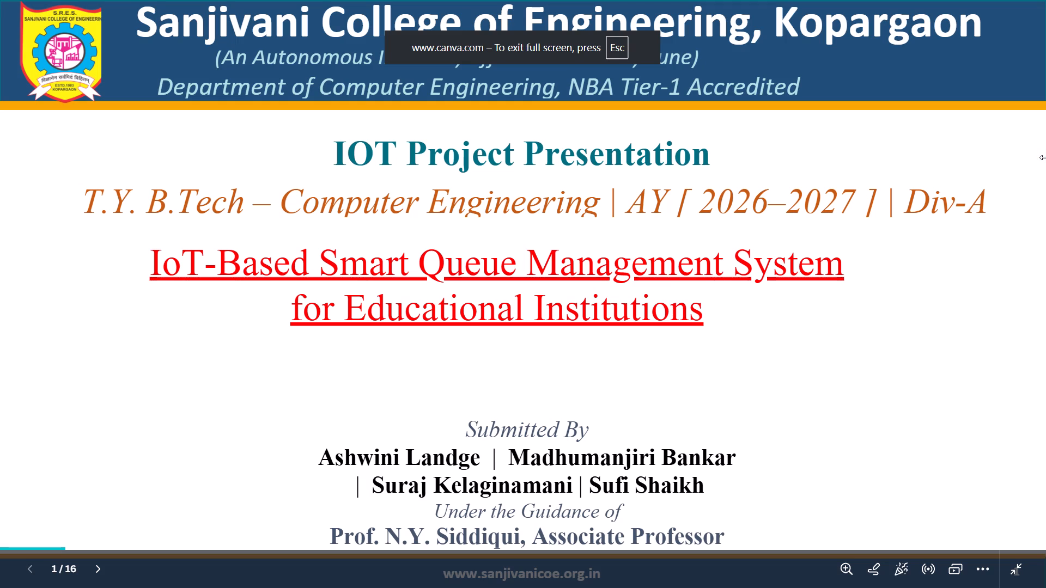
Review slides 1 to 3 of the Smart Queue Step presentation in full screen in Brave and return to the editor.
key("Right")
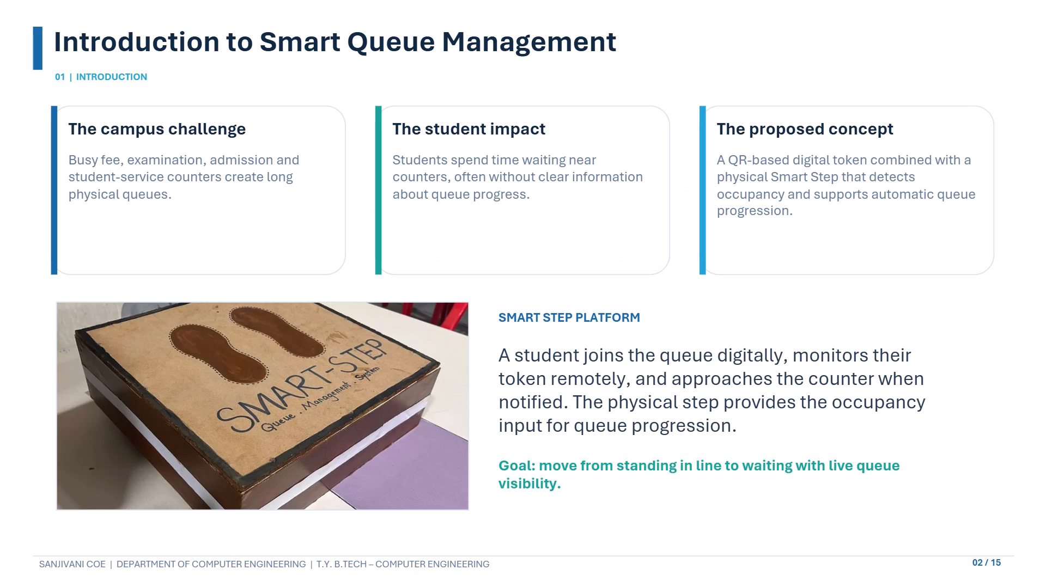
key("Right")
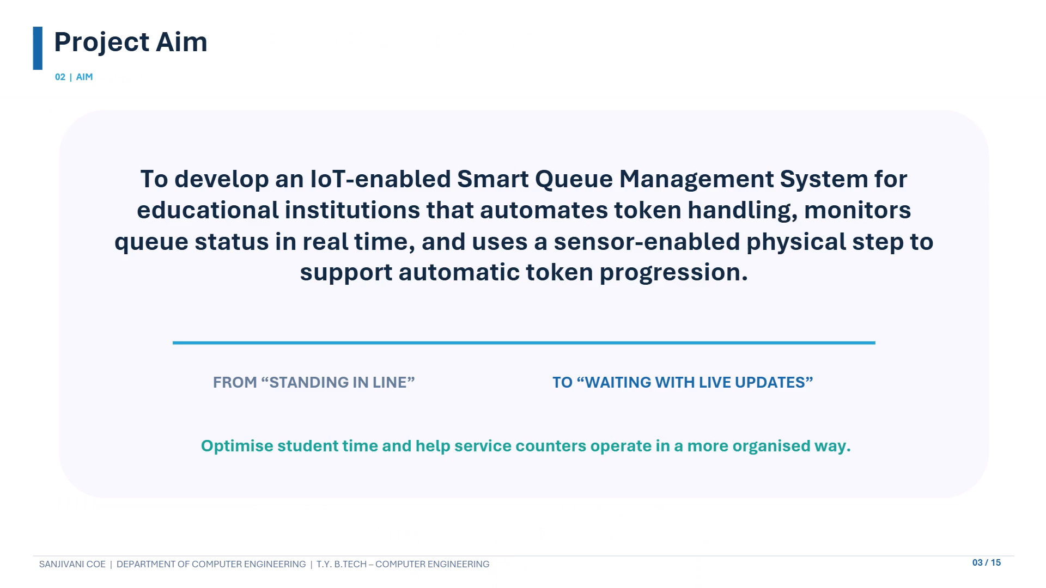
key("Left")
key("Left")
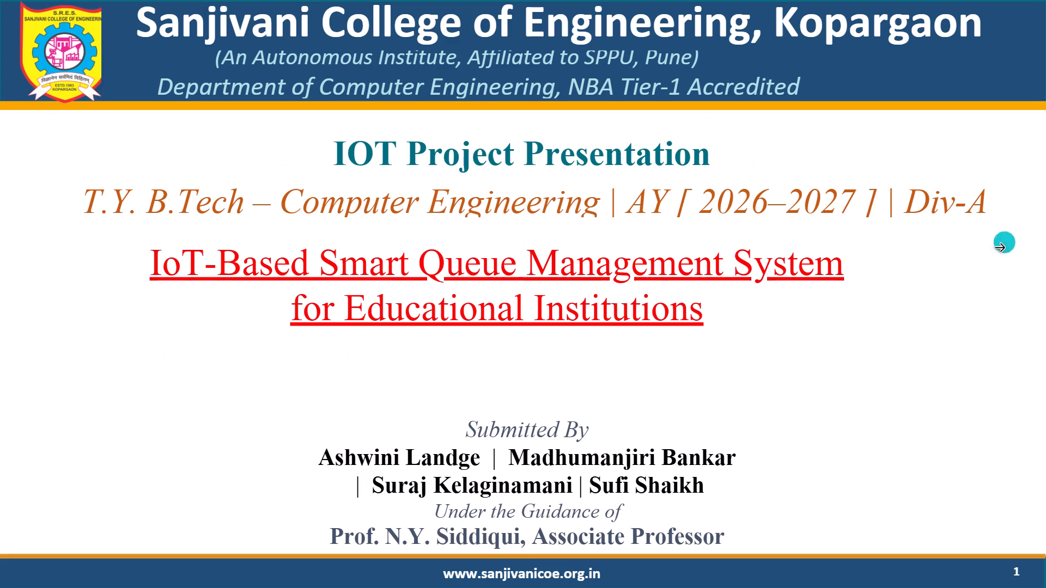
key("Escape")
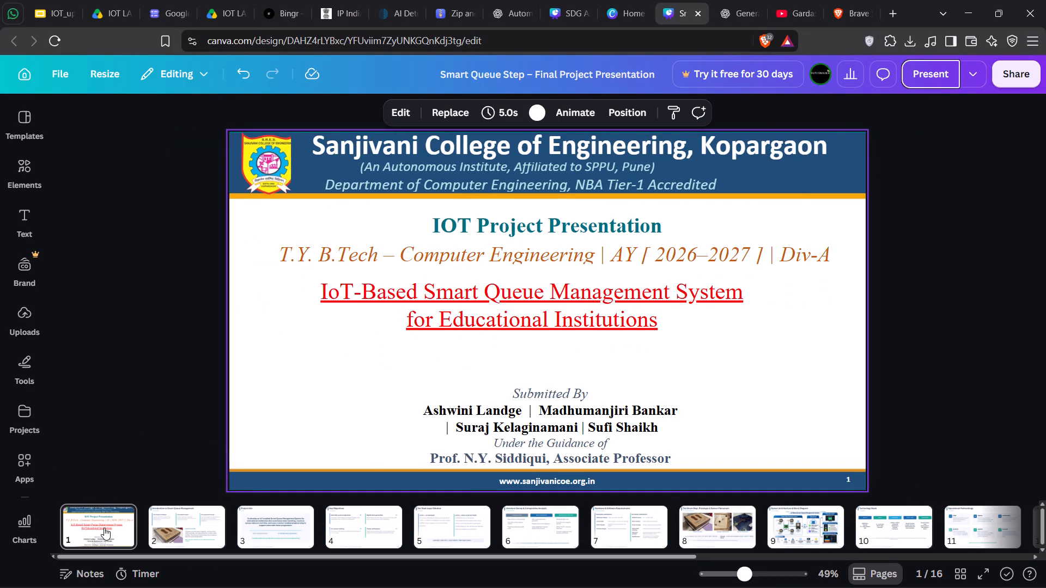
Widen the page number text box in the blue footer of slide 1 toward the website address.
left_click(848, 480)
double_click(837, 481)
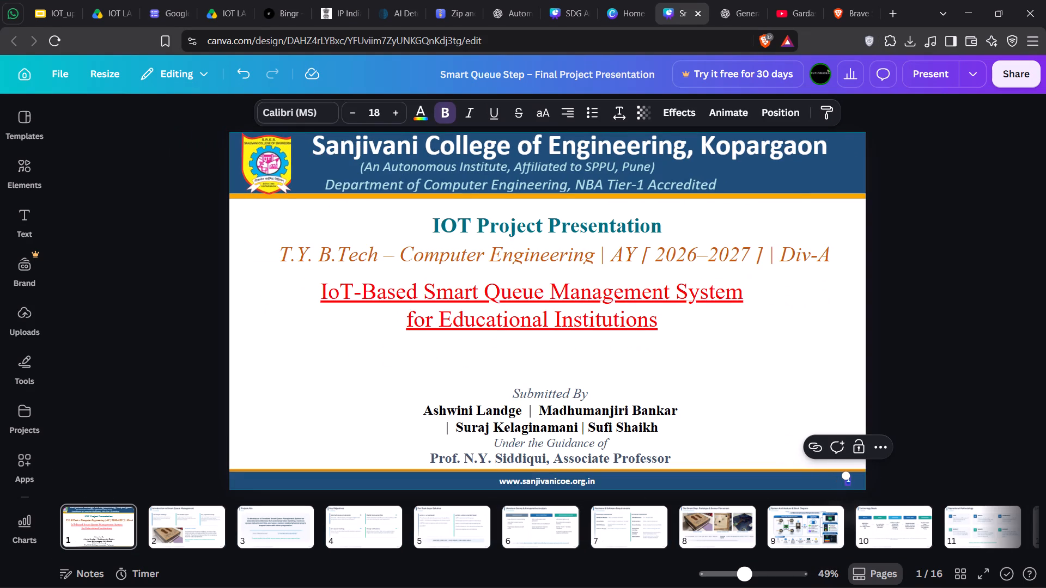
scroll(913, 485, "up", 4, "ctrl")
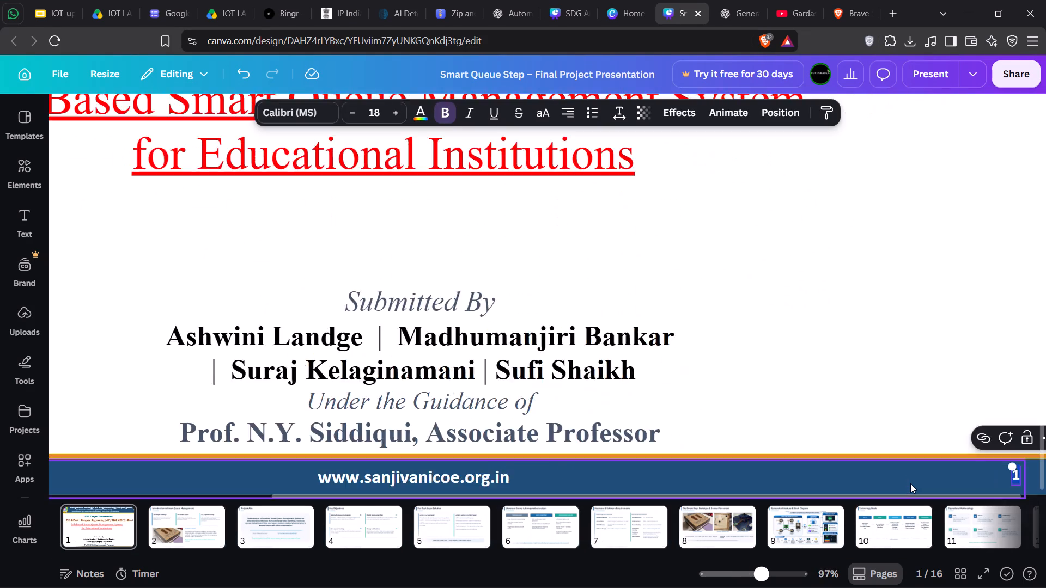
scroll(910, 483, "up", 3, "ctrl")
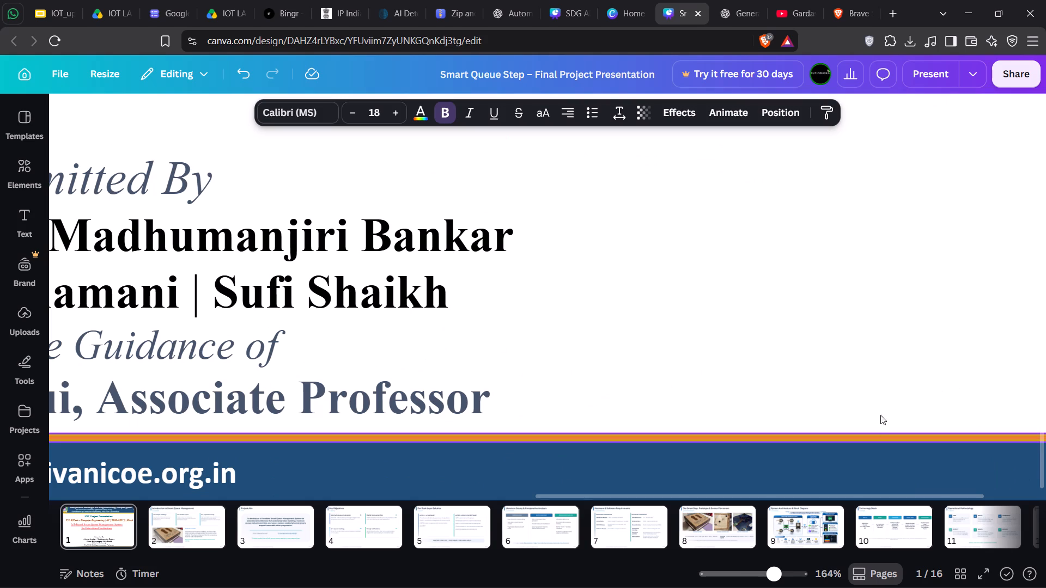
middle_click_drag(925, 406, 794, 340)
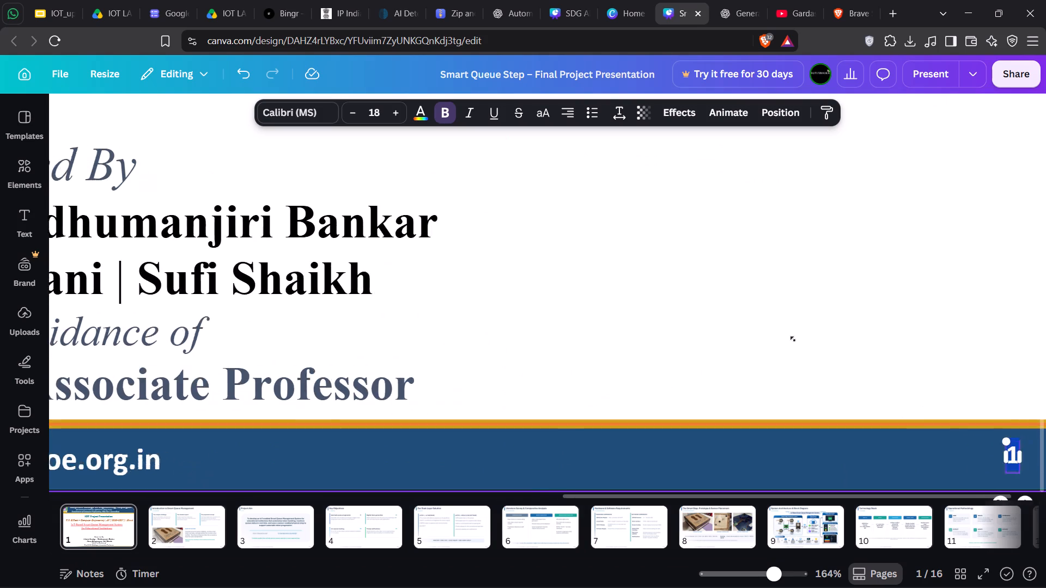
middle_click_drag(794, 340, 711, 241)
scroll(710, 241, "up", 1)
scroll(928, 334, "down", 11)
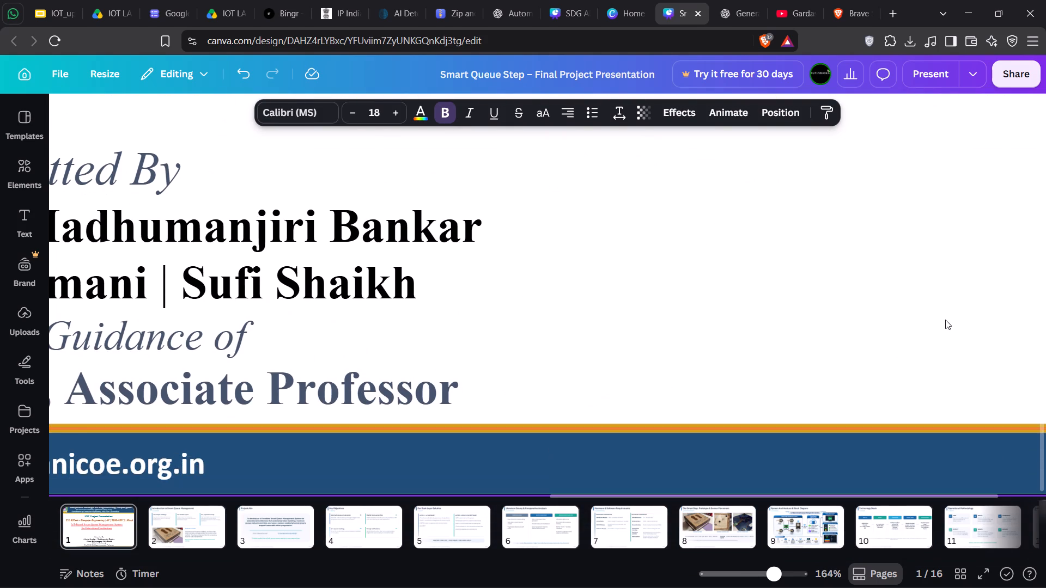
scroll(945, 320, "down", 3)
middle_click_drag(947, 319, 1039, 0)
middle_click_drag(959, 253, 959, 188)
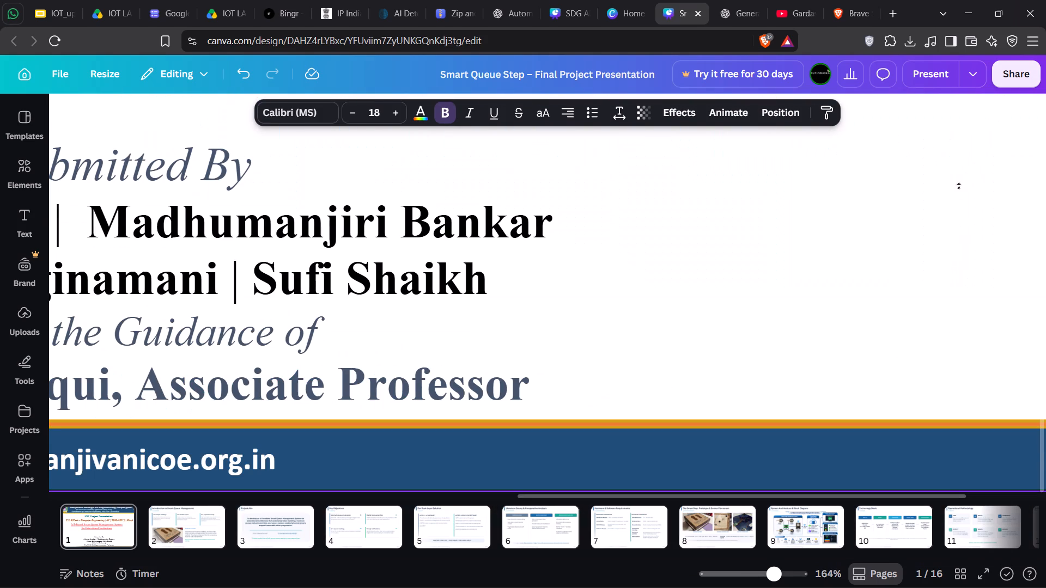
middle_click_drag(959, 188, 956, 169)
scroll(946, 222, "down", 5, "ctrl")
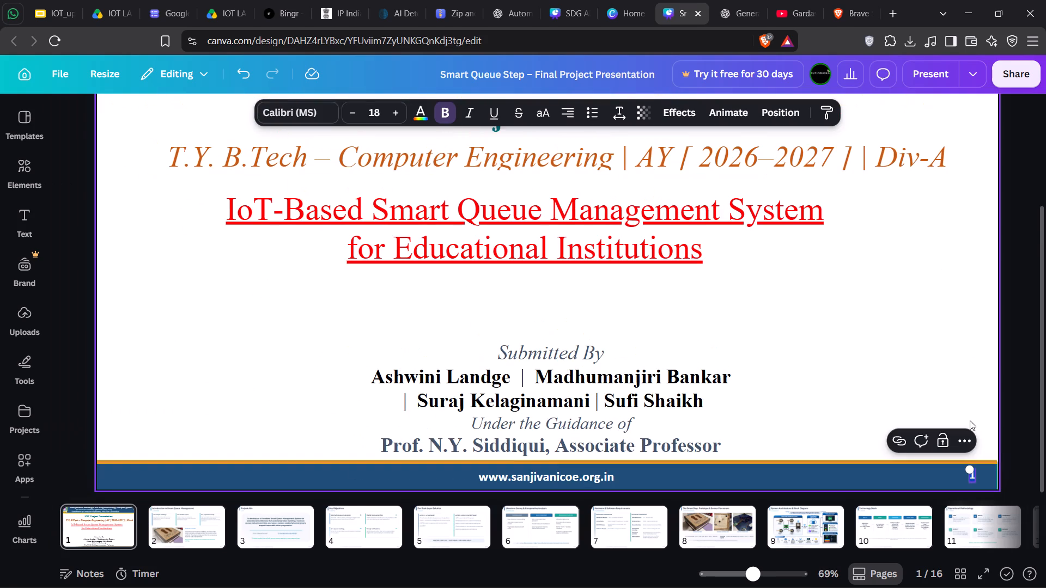
scroll(984, 489, "up", 3, "ctrl")
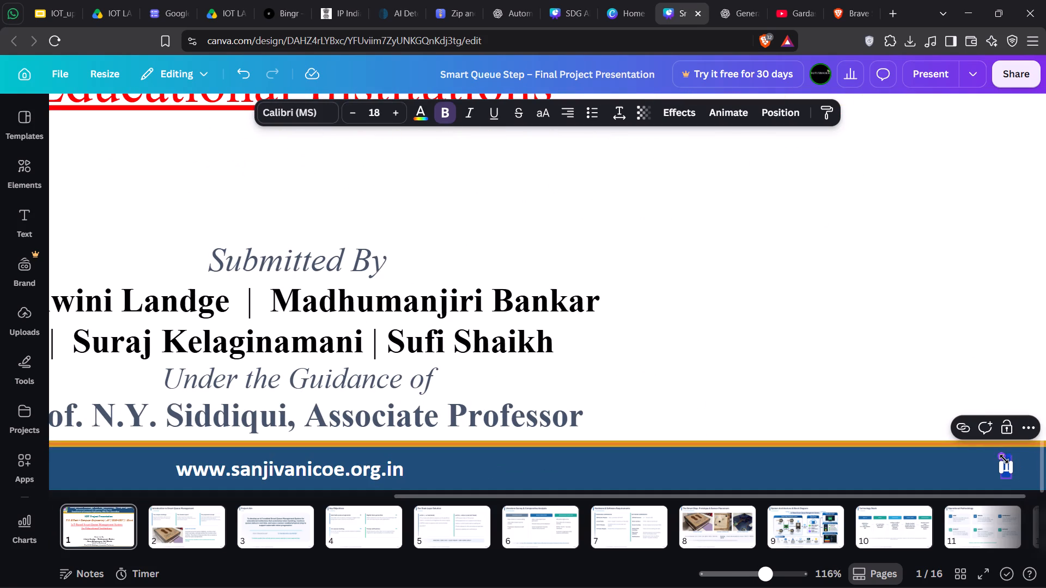
left_click(1004, 468)
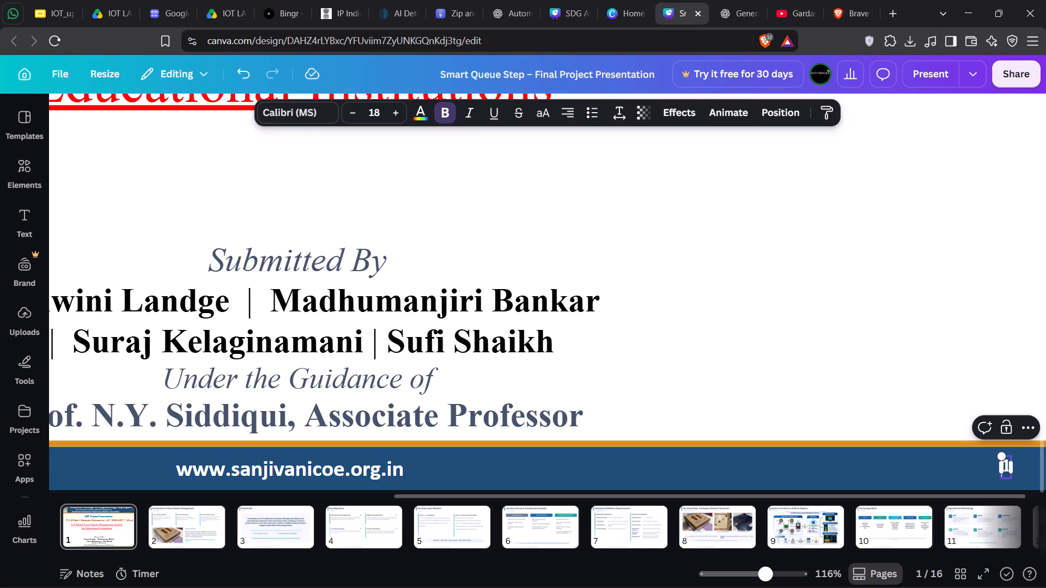
left_click_drag(1000, 465, 954, 467)
Extend the page number in the title slide's footer to read "1 / 15", with spaces around the slash.
left_click(1006, 468)
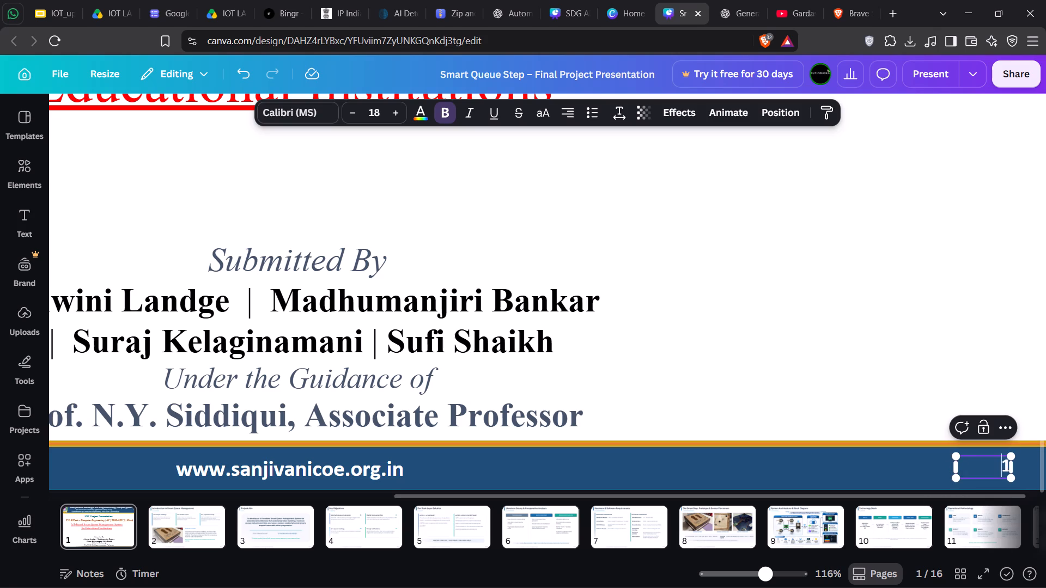
key("Right")
type("/15")
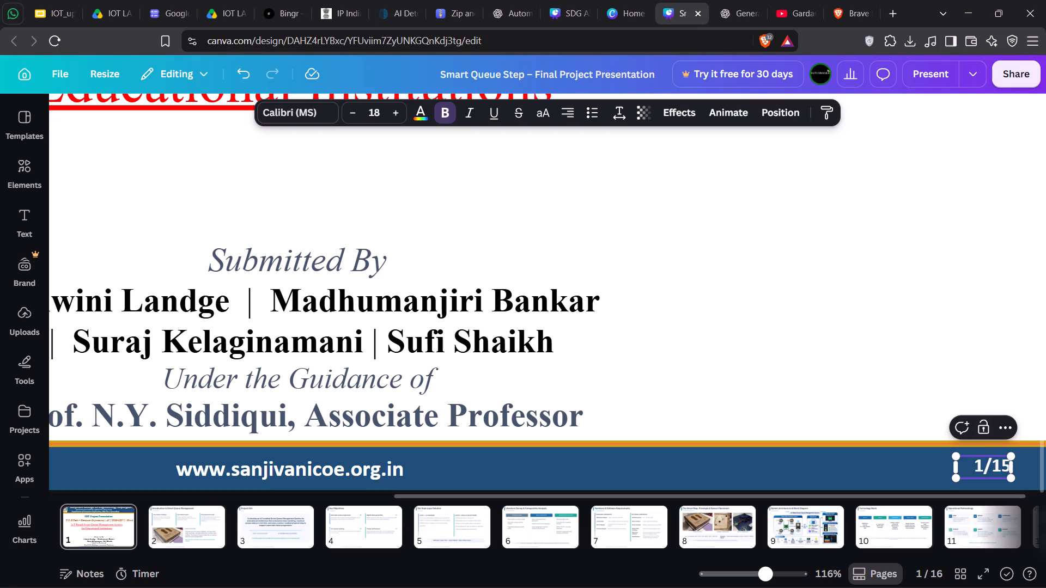
left_click(983, 464)
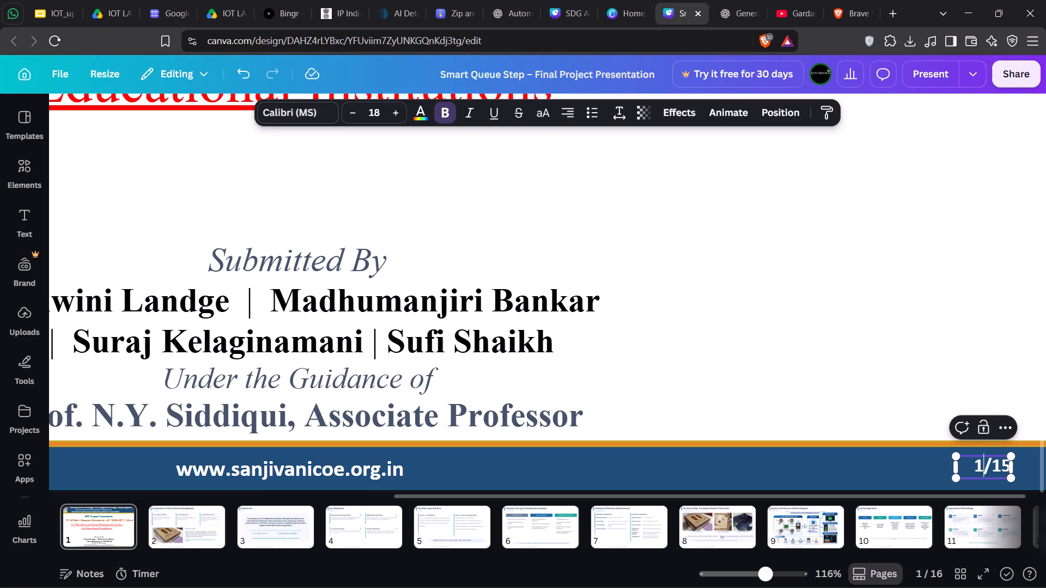
key("space")
left_click(999, 469)
left_click(995, 466)
key("space")
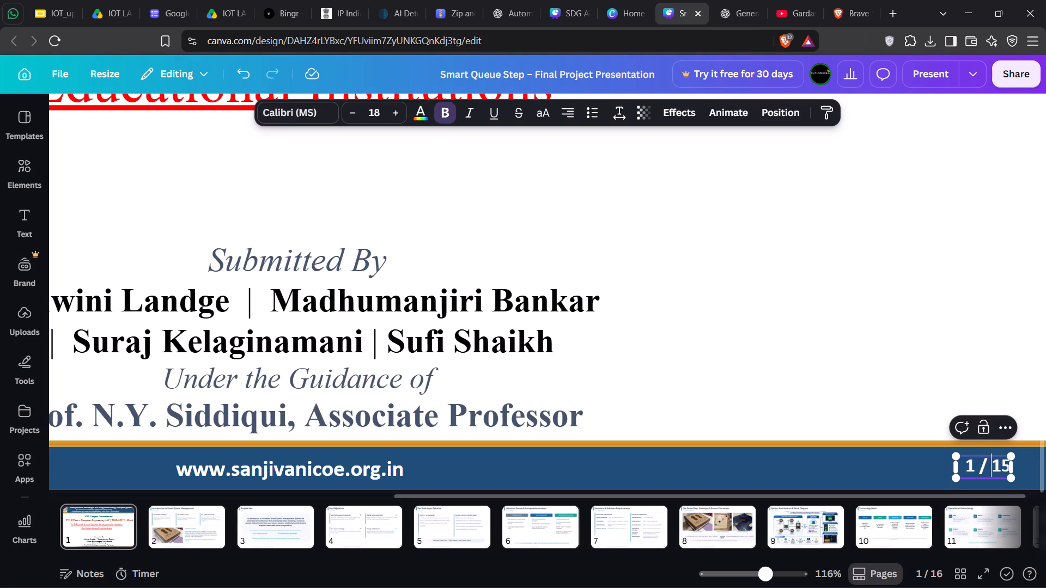
left_click(985, 397)
Check the title slide at 75% and 100% zoom and set the zoom to Fit.
scroll(984, 302, "down", 4, "ctrl")
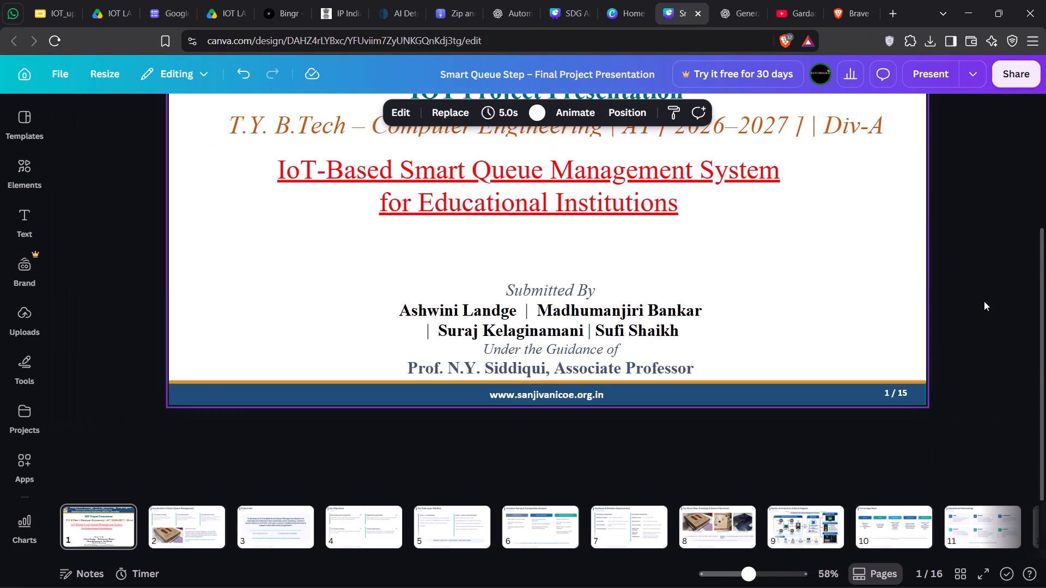
scroll(984, 301, "down", 1, "ctrl")
double_click(963, 260)
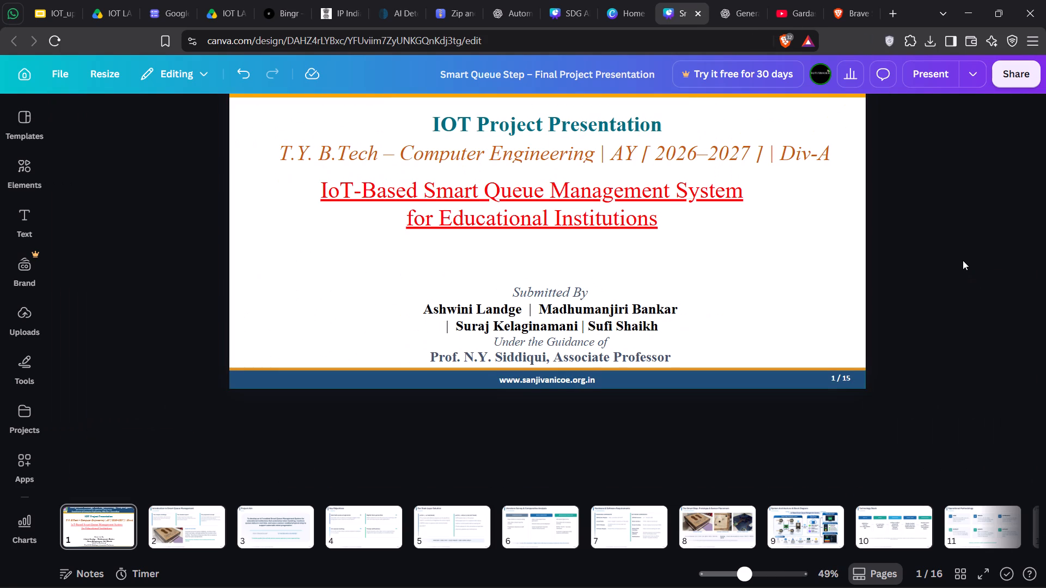
middle_click_drag(962, 261, 969, 359)
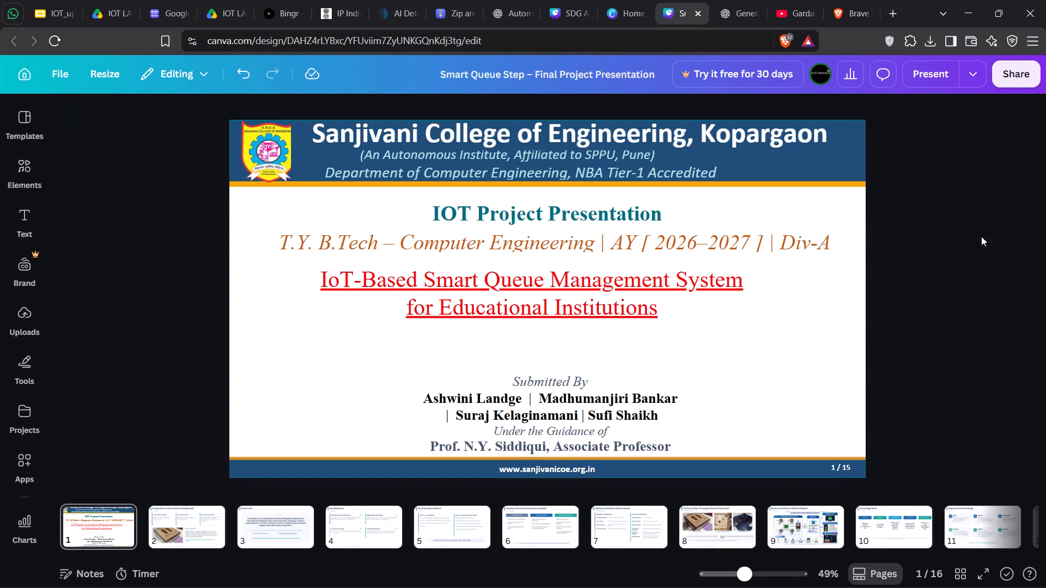
scroll(941, 268, "up", 1, "ctrl")
scroll(941, 268, "down", 1, "ctrl")
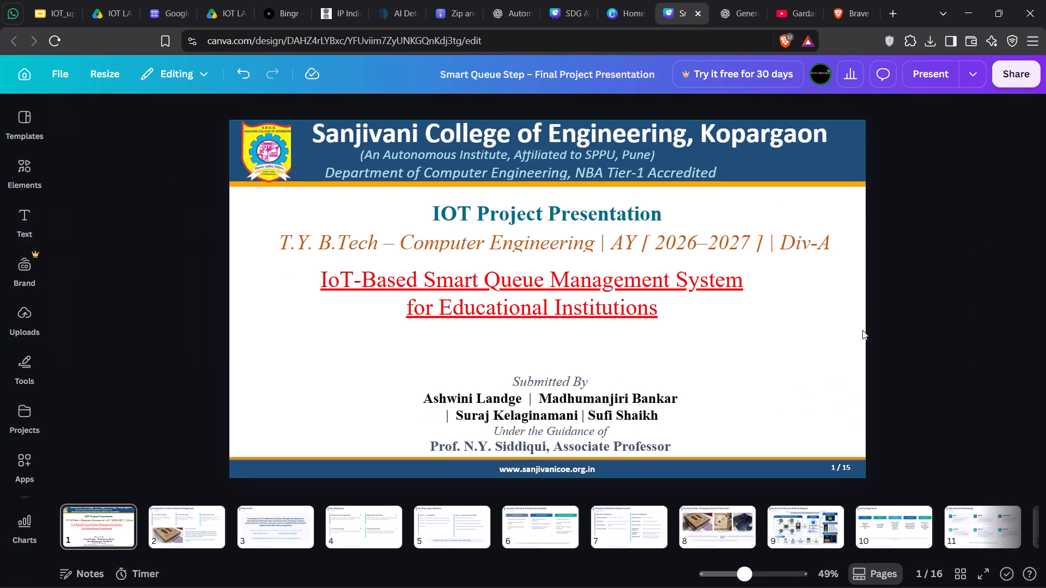
left_click(827, 574)
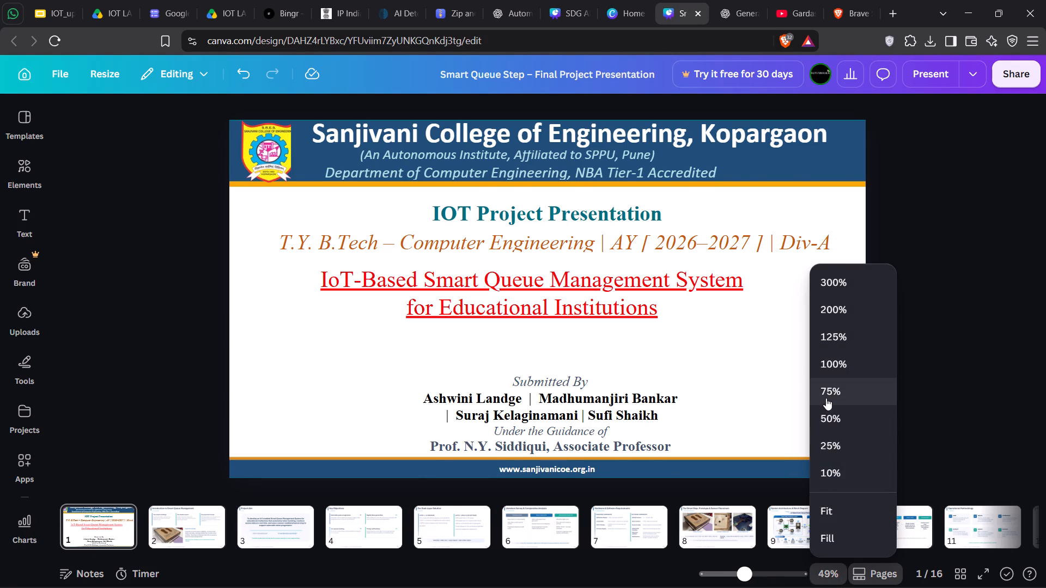
left_click(826, 398)
left_click(836, 574)
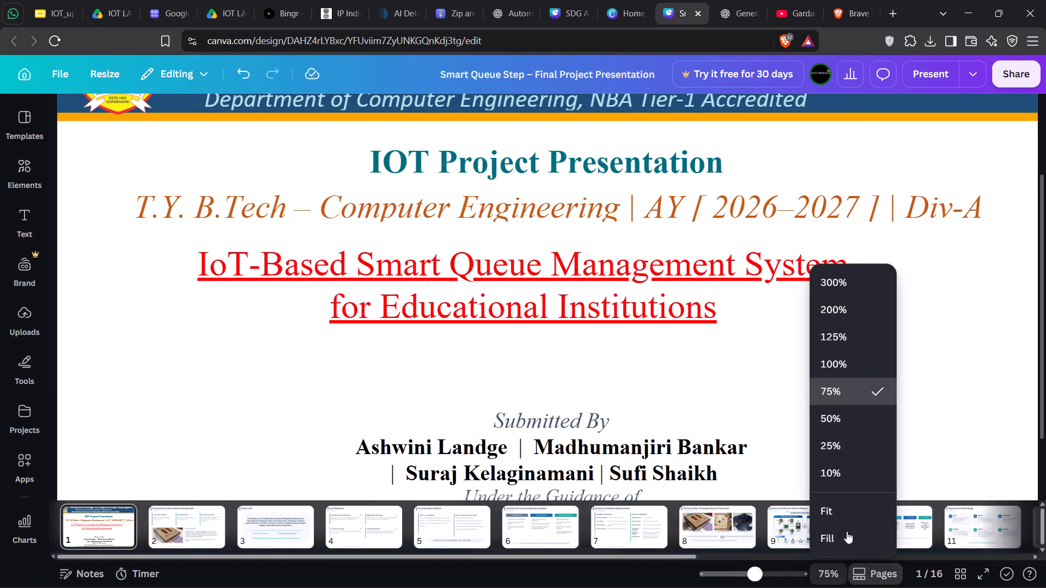
left_click(824, 357)
left_click(816, 575)
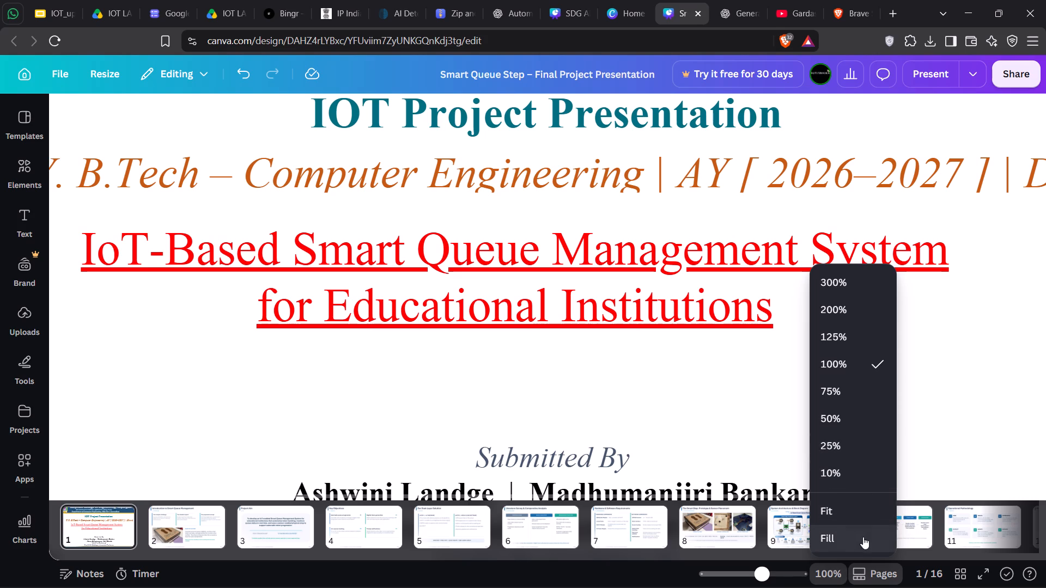
left_click(835, 506)
left_click(919, 358)
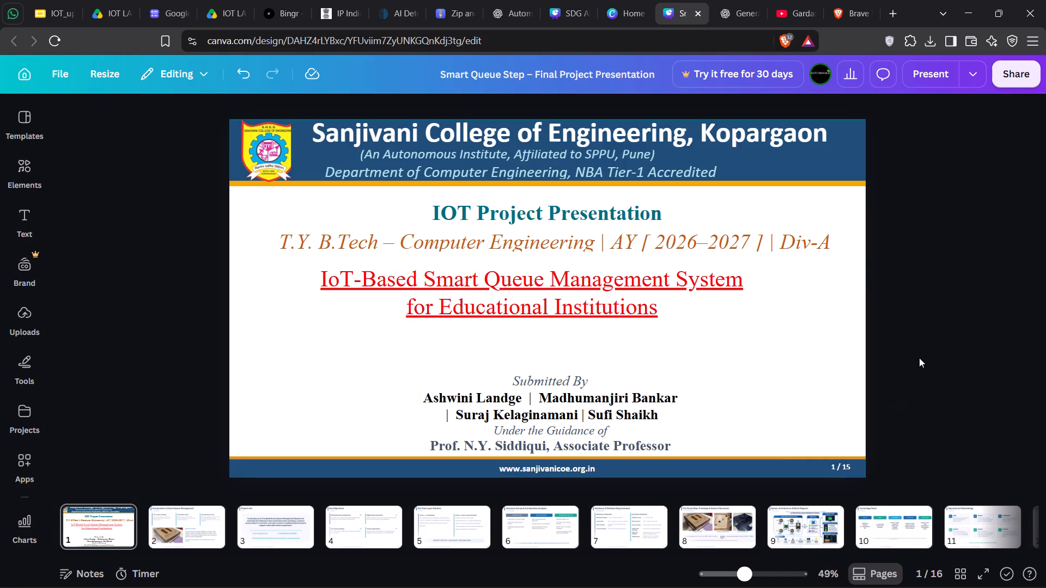
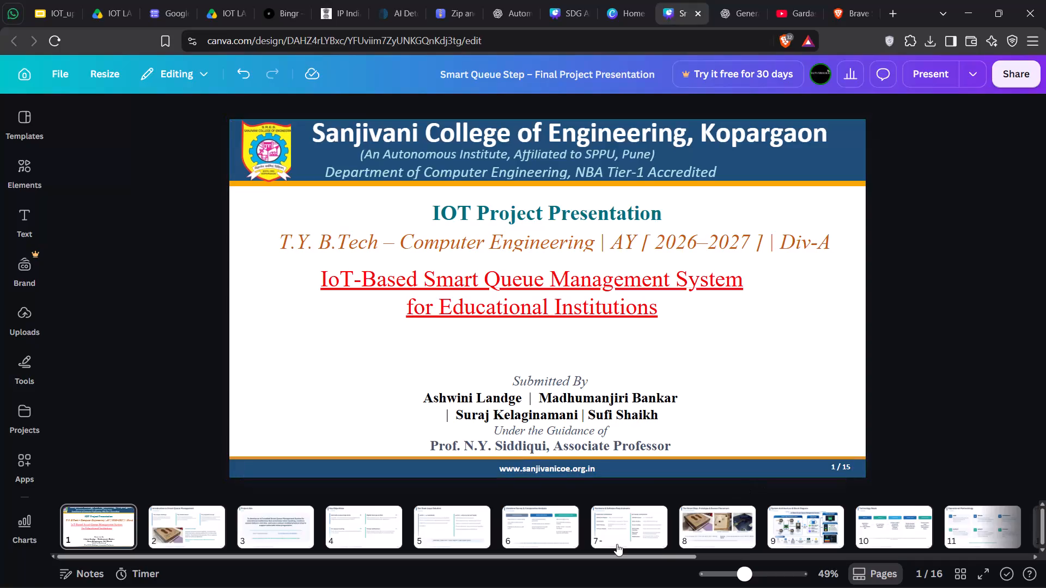
Look over slide 7 on hardware and software requirements and slide 8 on the Smart Step prototype and sensor placement.
left_click(617, 544)
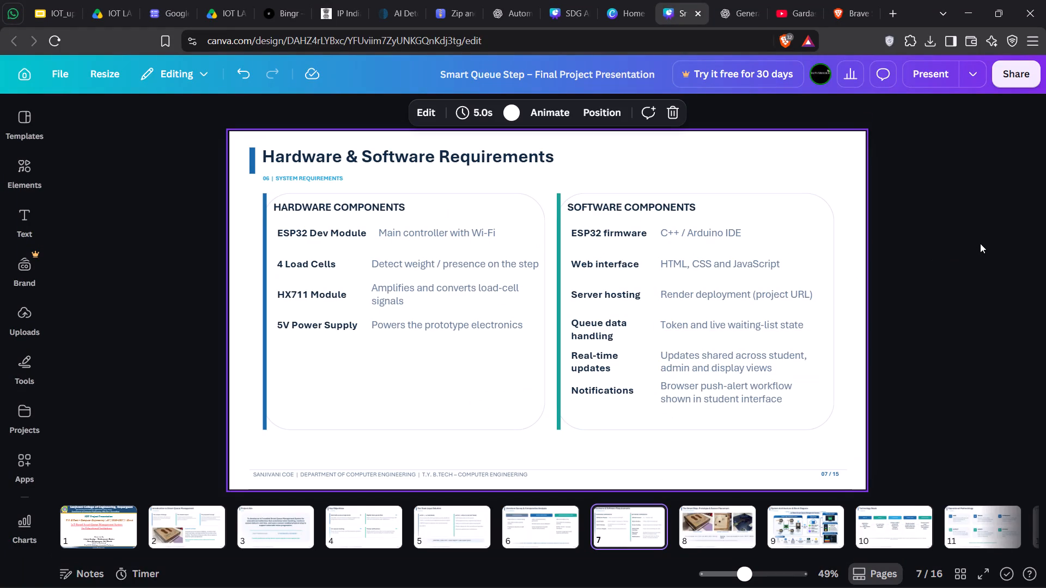
left_click(732, 538)
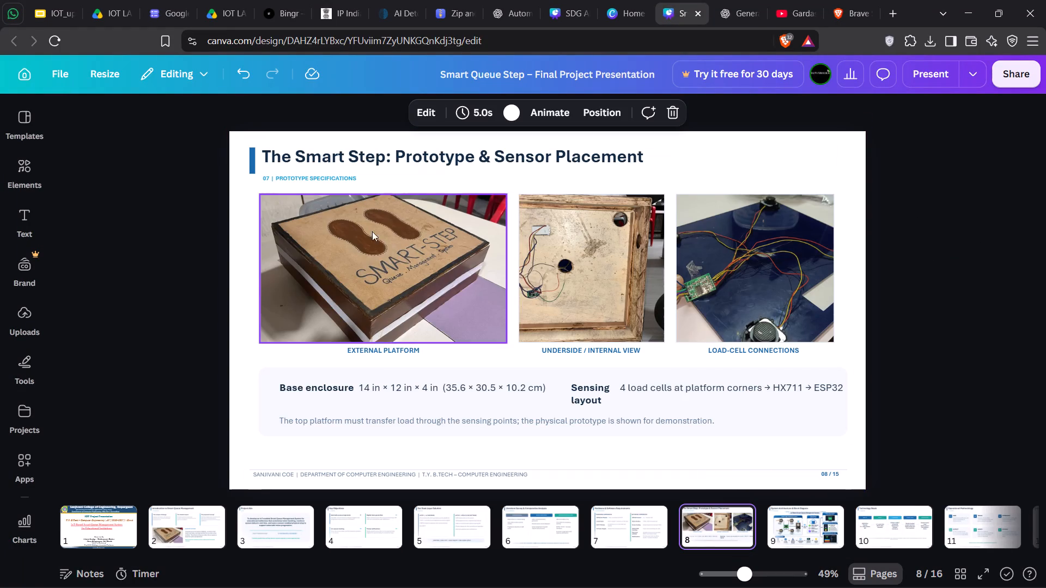
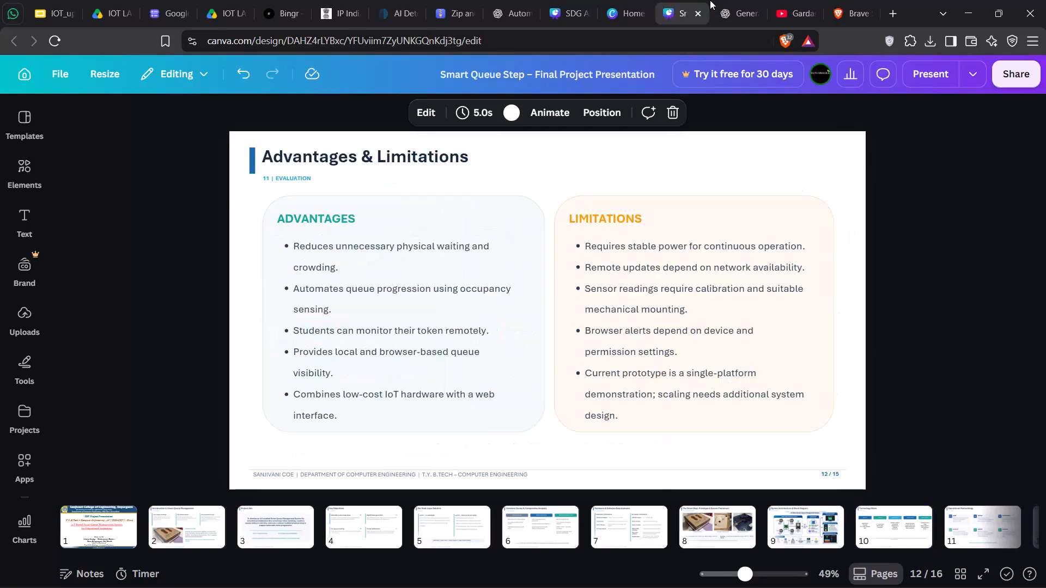
Look over the remaining slides from Advantages & Limitations on slide 12 through the Conclusion and Thank You slide 16.
key("Right")
key("Right")
key("Right")
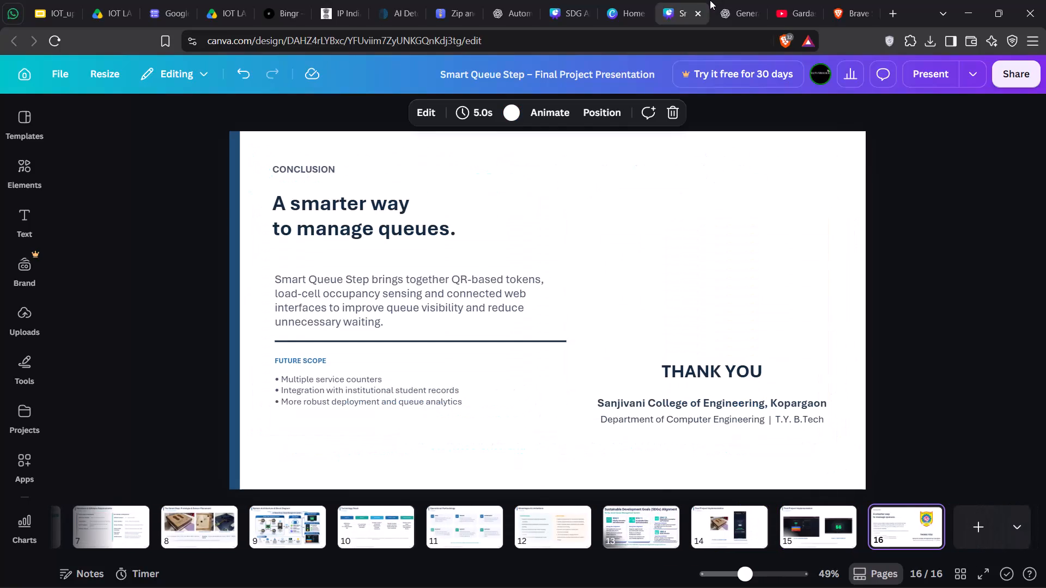
key("Right")
key("Right")
key("Right")
key("Right")
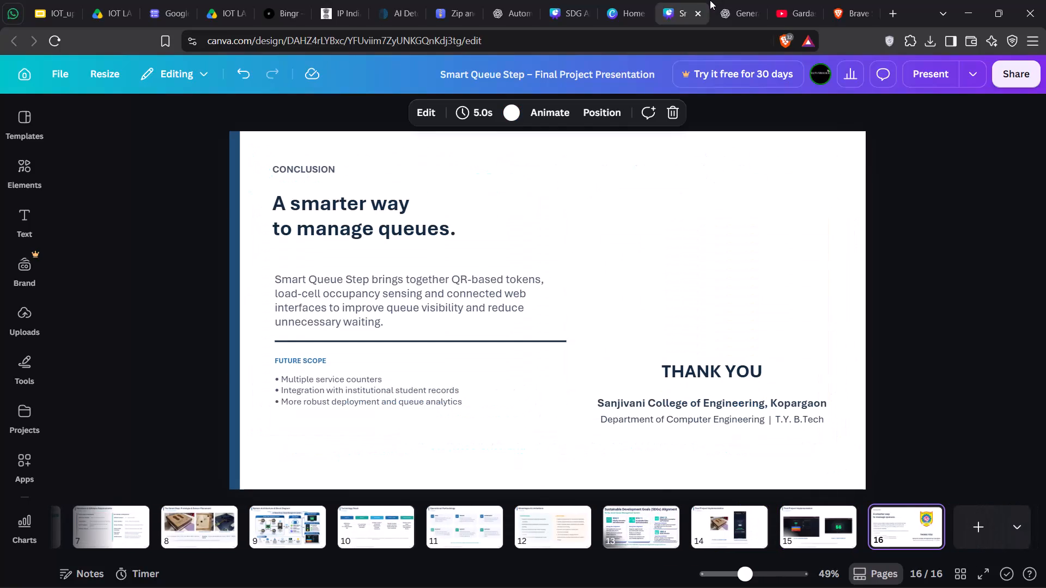